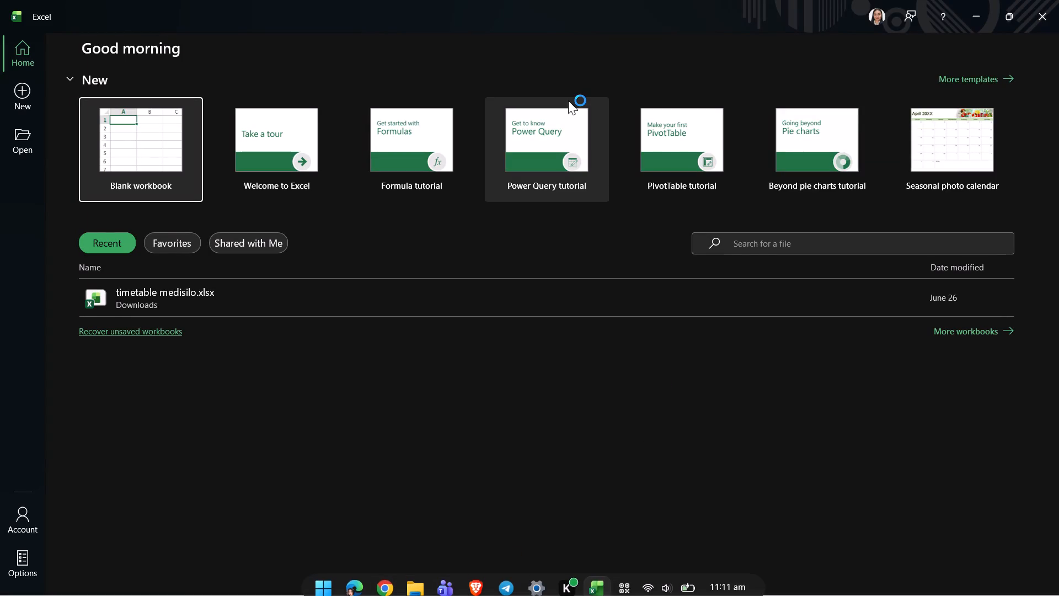
Create a new blank workbook.
left_click(127, 164)
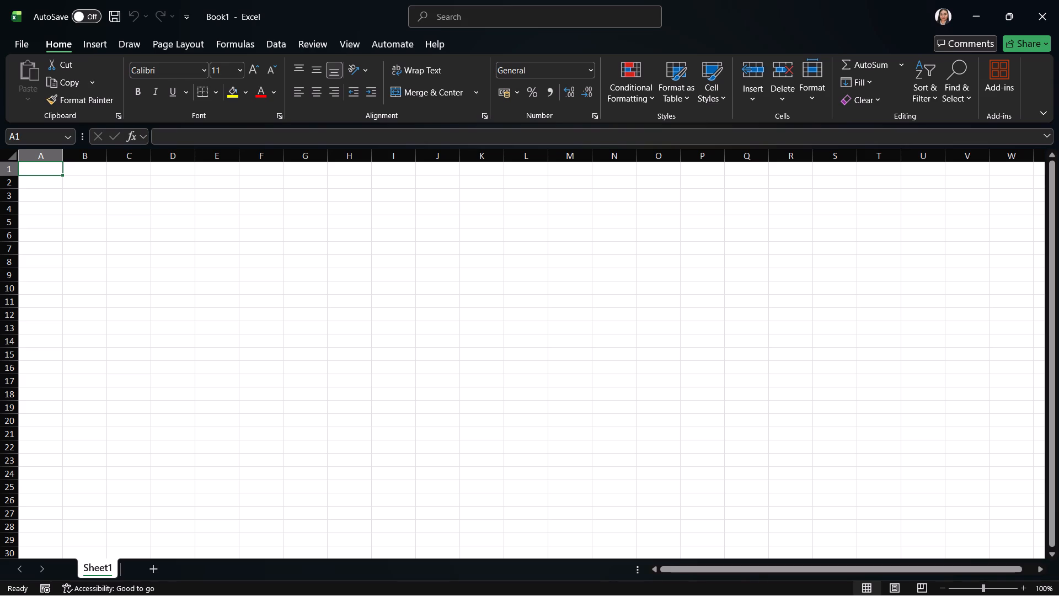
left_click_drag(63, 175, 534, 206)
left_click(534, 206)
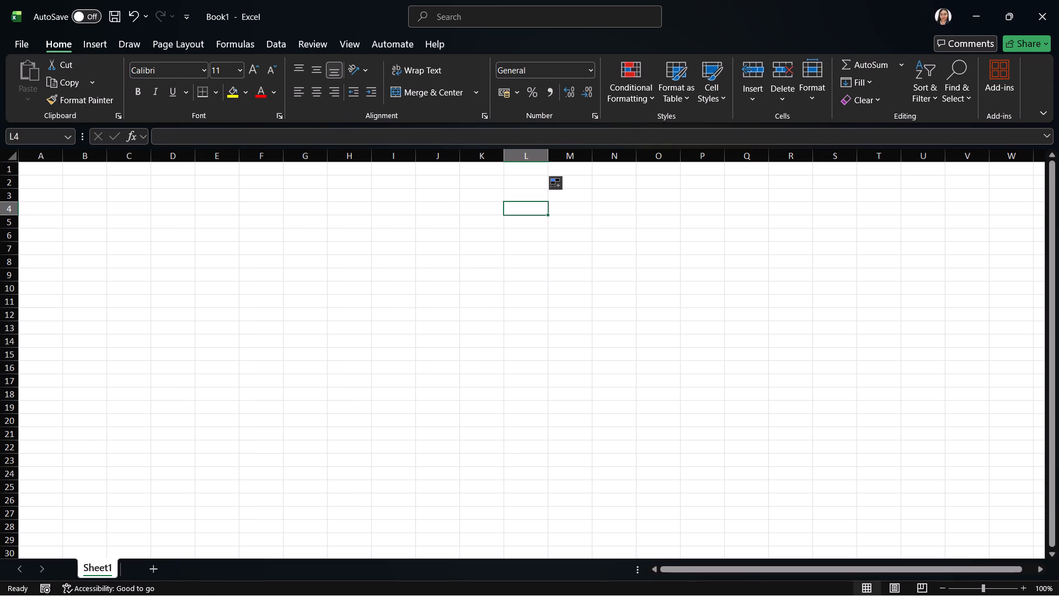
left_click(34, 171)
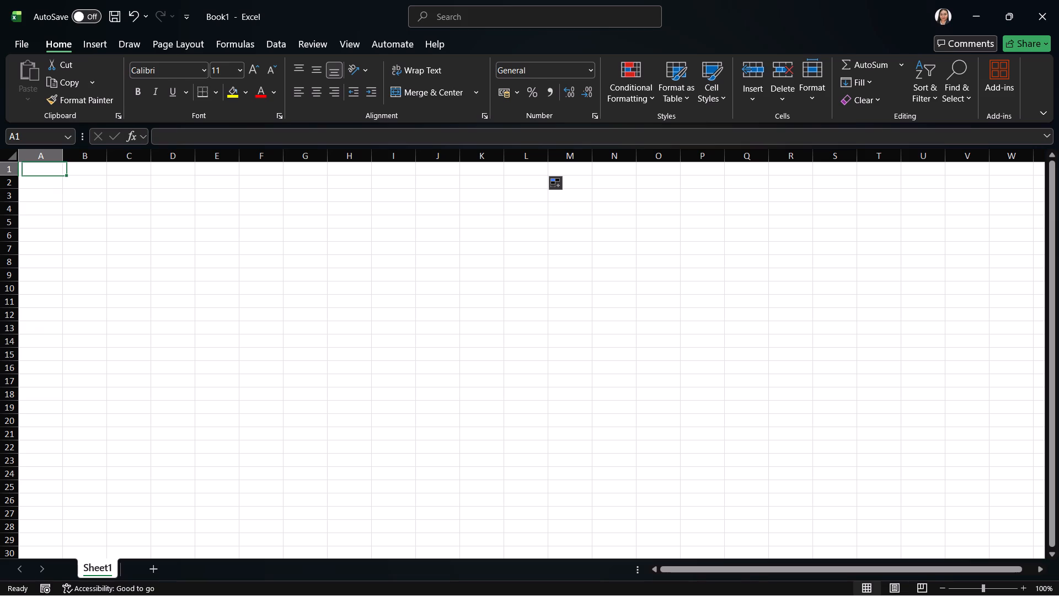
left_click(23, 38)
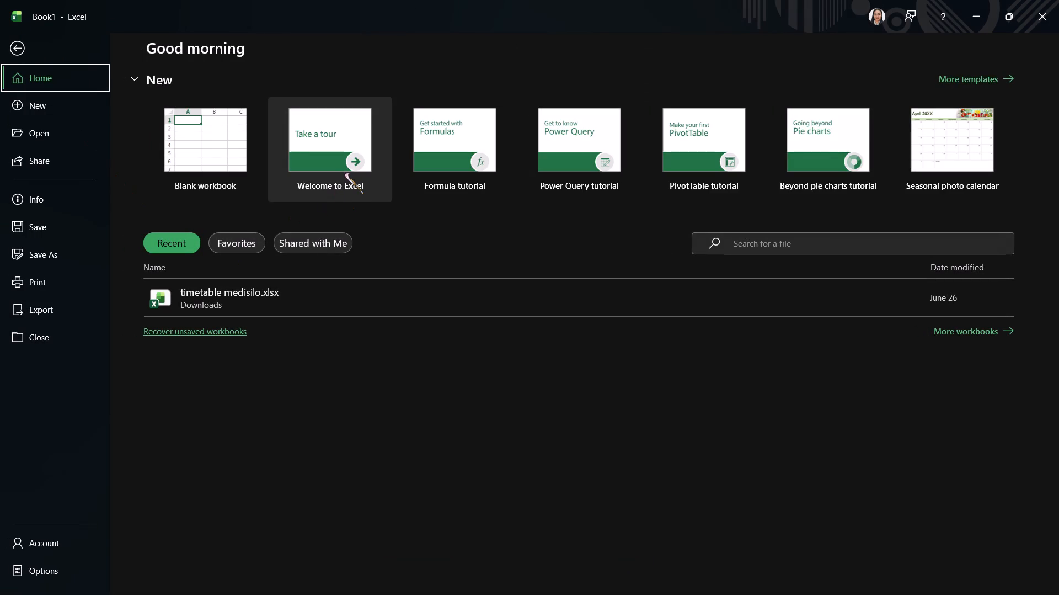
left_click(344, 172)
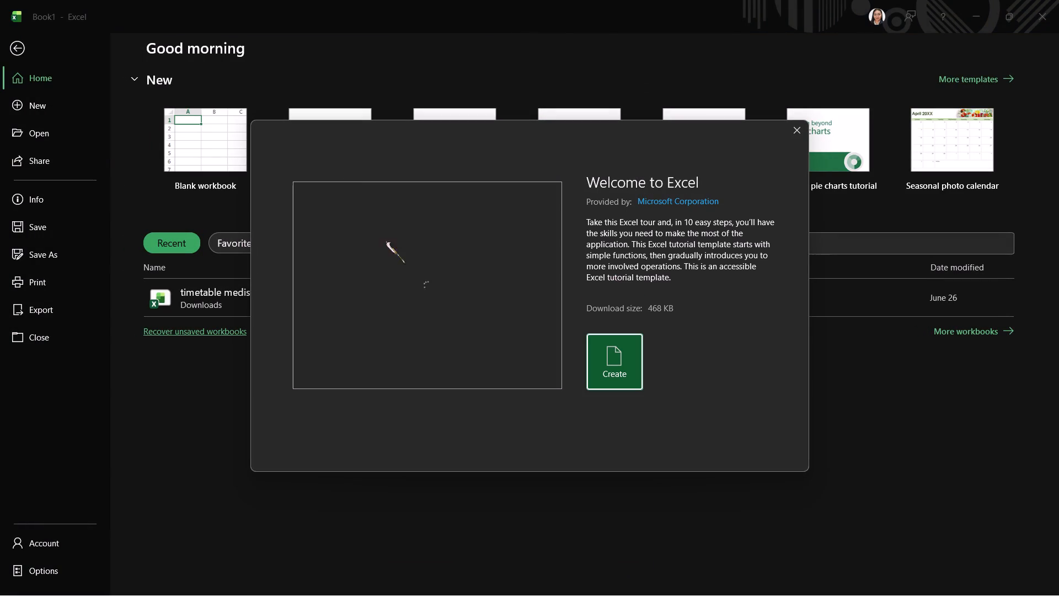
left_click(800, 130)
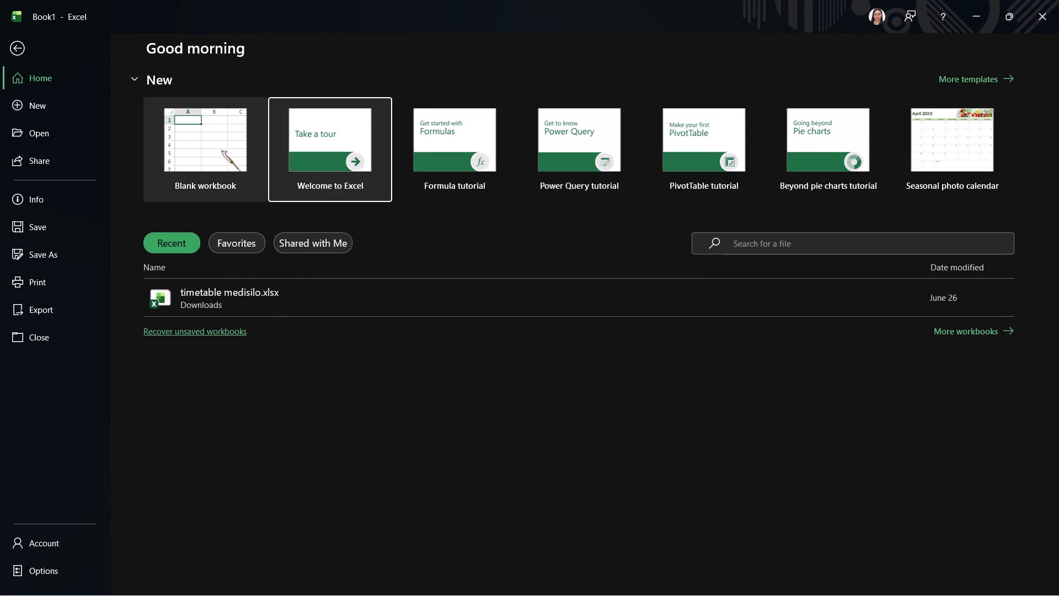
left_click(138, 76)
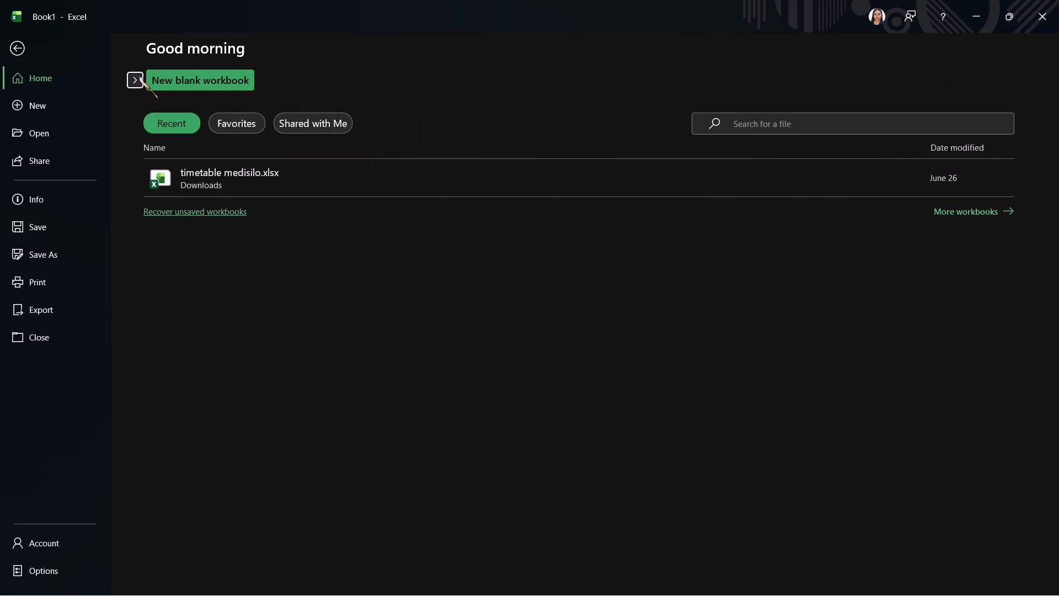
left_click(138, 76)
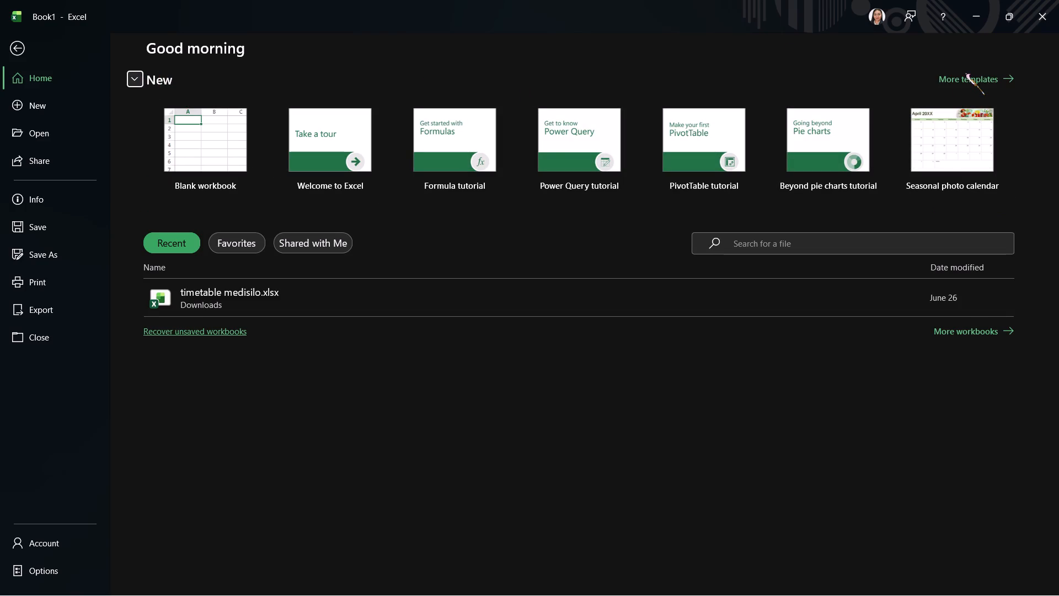
Browse the full template gallery and create a workbook from the "Inventory list with highlighting" template.
left_click(965, 73)
left_click(965, 79)
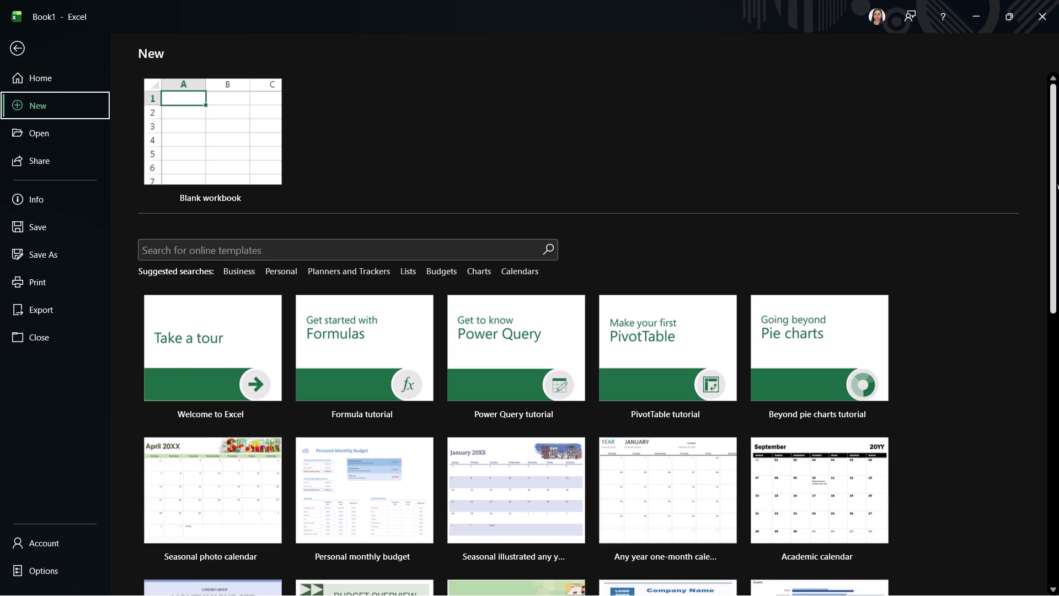
left_click_drag(1051, 183, 1052, 423)
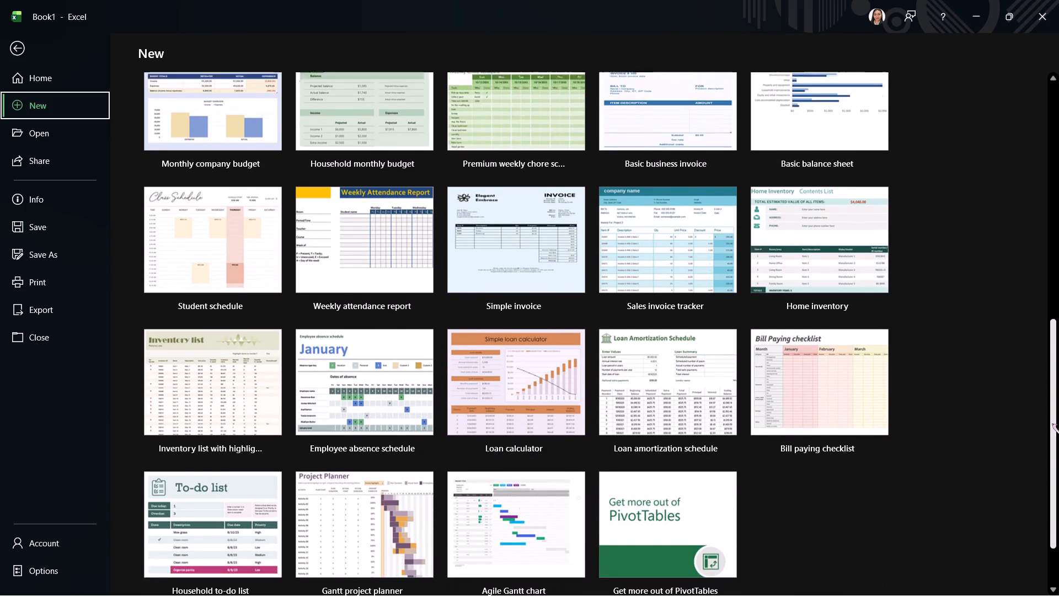
left_click_drag(1052, 423, 1040, 441)
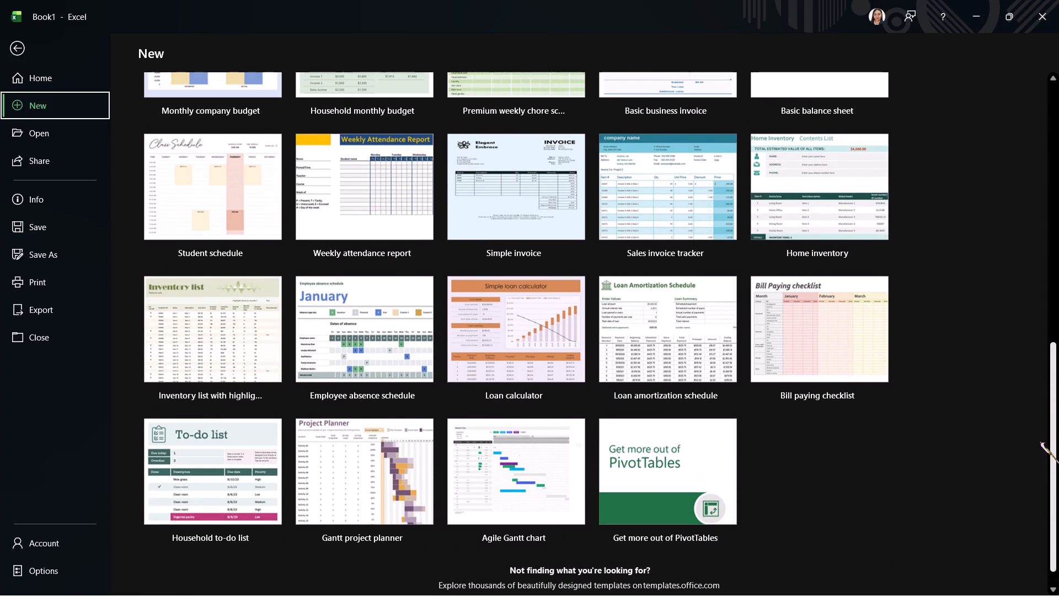
left_click_drag(1040, 441, 1039, 441)
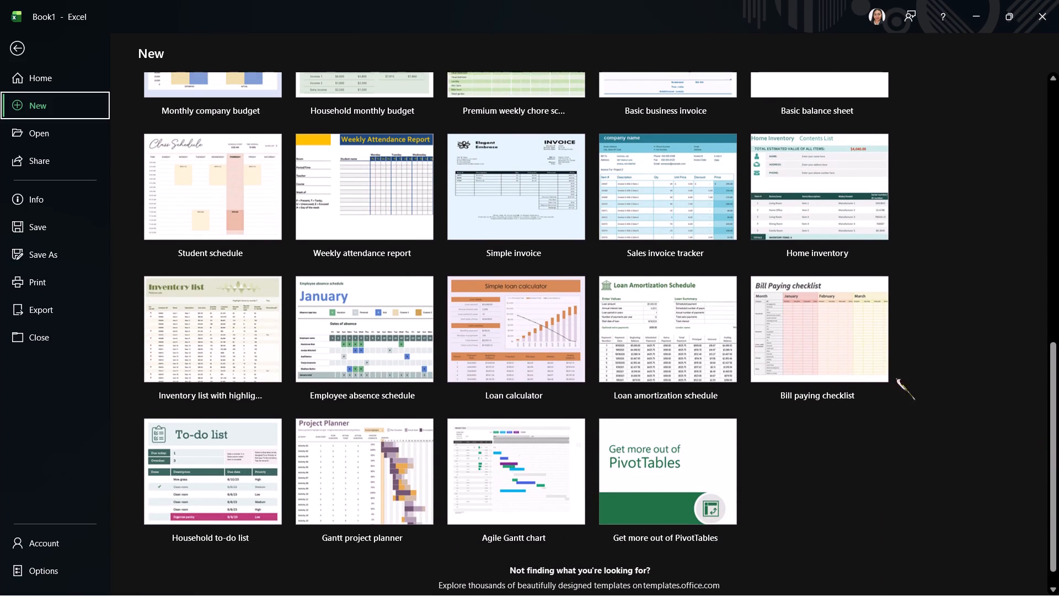
left_click(186, 351)
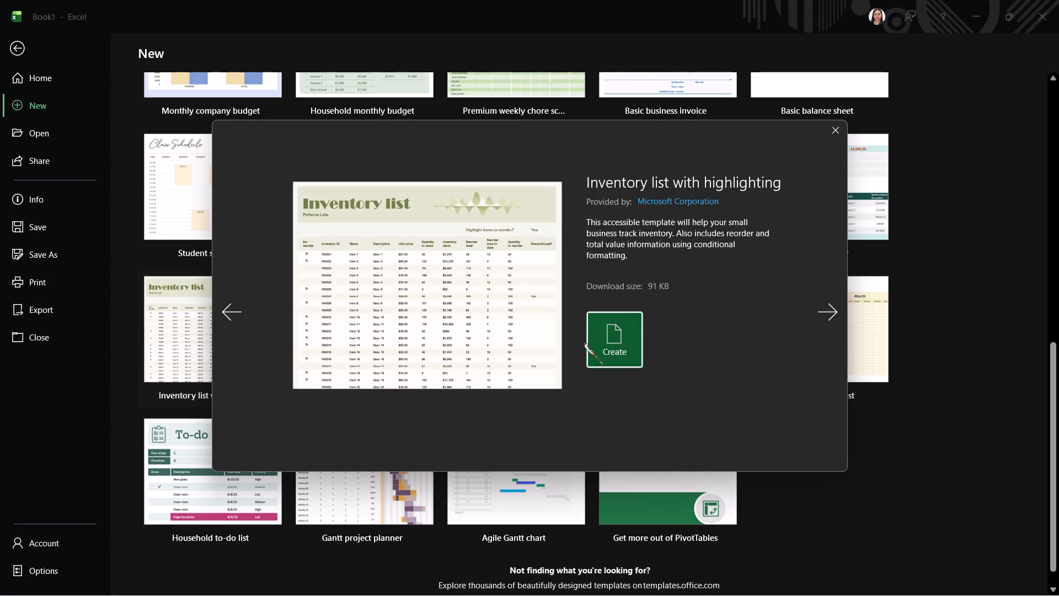
left_click(588, 343)
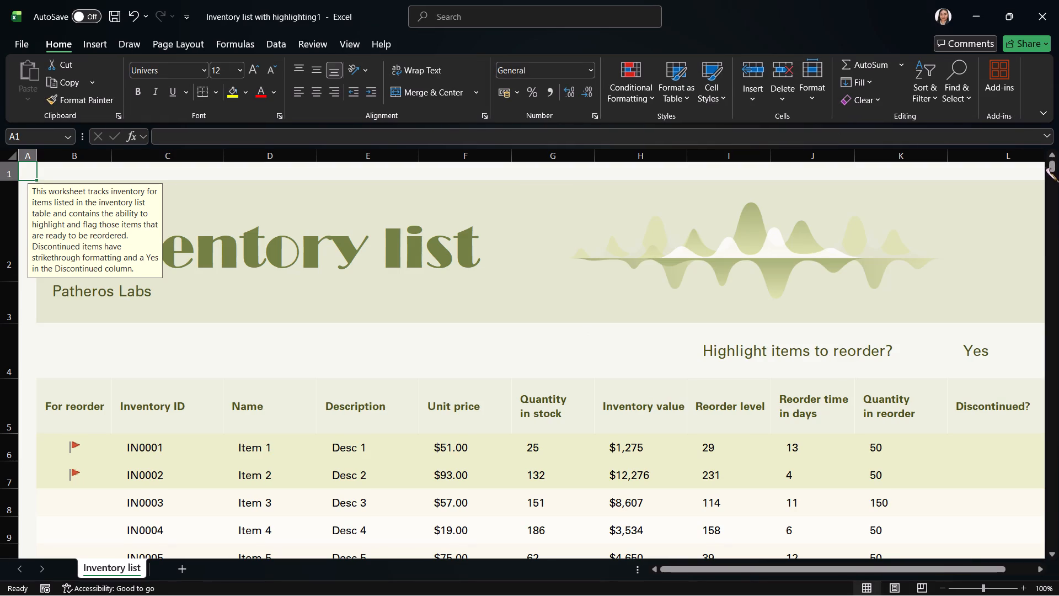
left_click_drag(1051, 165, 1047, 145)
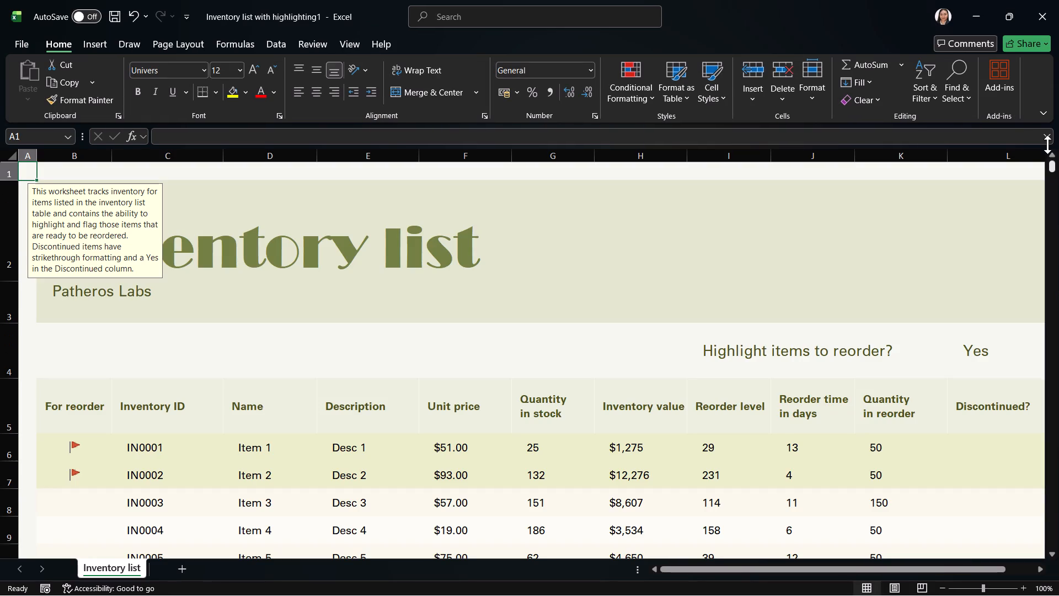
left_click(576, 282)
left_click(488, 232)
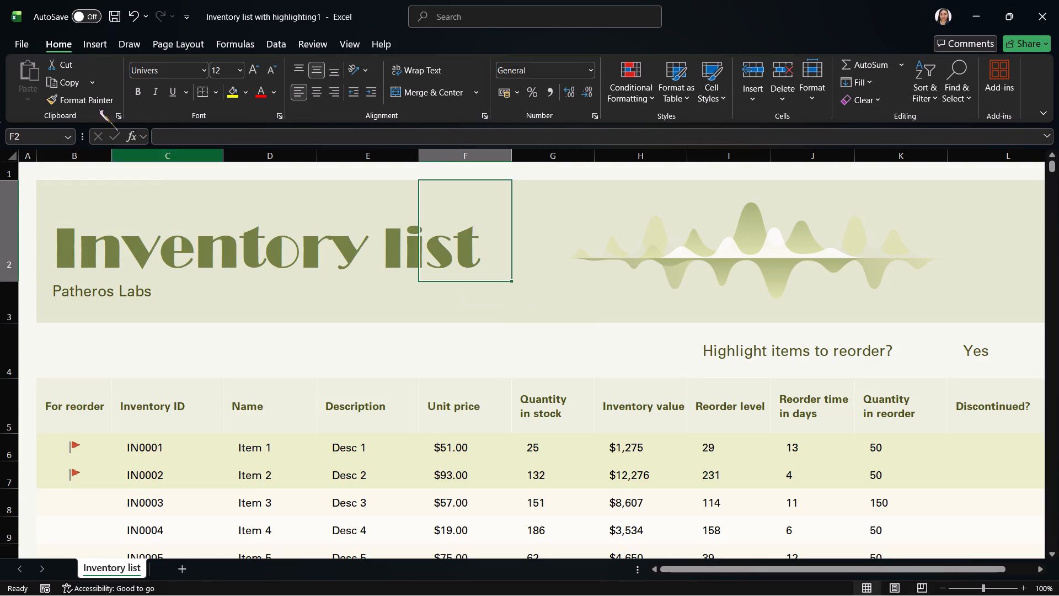
Create another blank workbook from the start page.
left_click(31, 38)
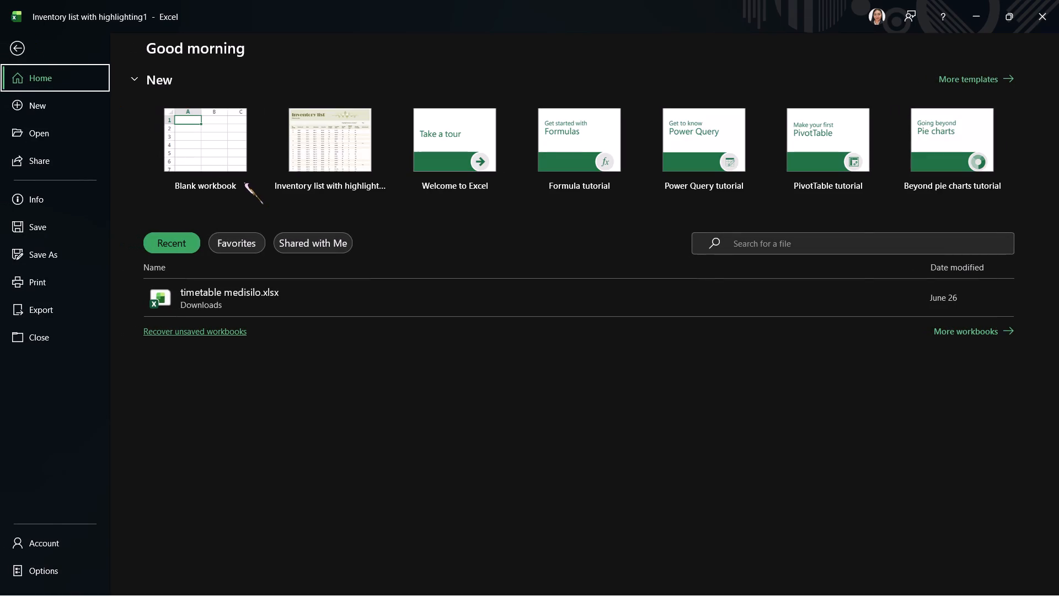
left_click(244, 161)
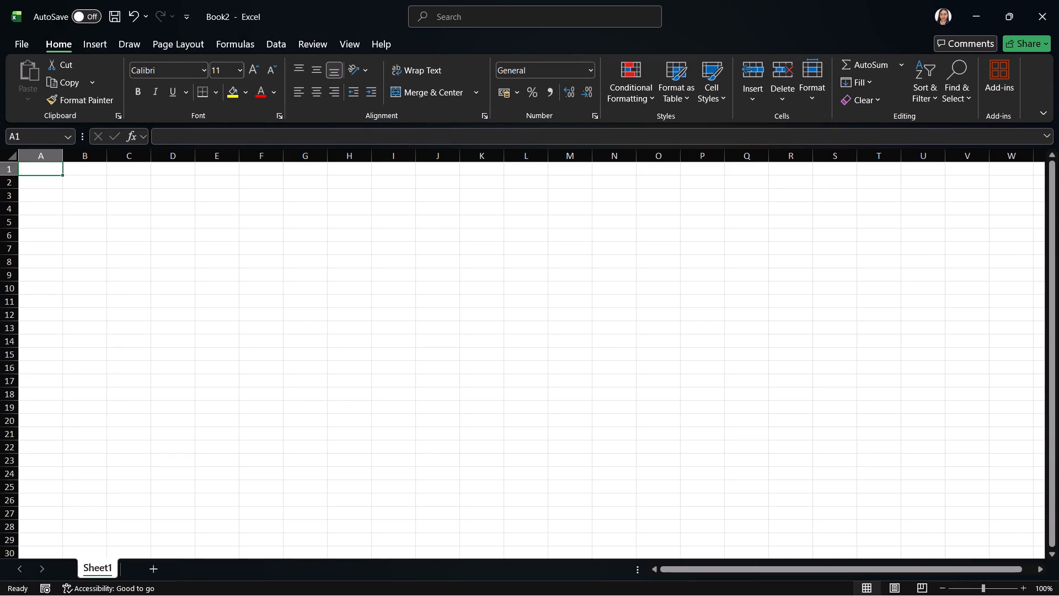
Add a second worksheet to the new blank workbook.
left_click(110, 178)
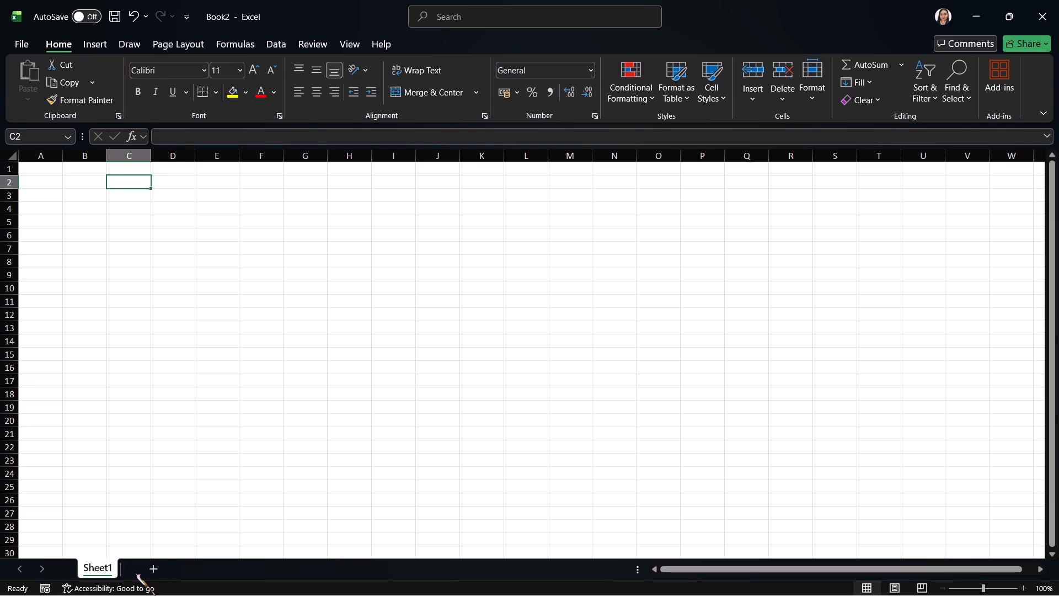
left_click(149, 570)
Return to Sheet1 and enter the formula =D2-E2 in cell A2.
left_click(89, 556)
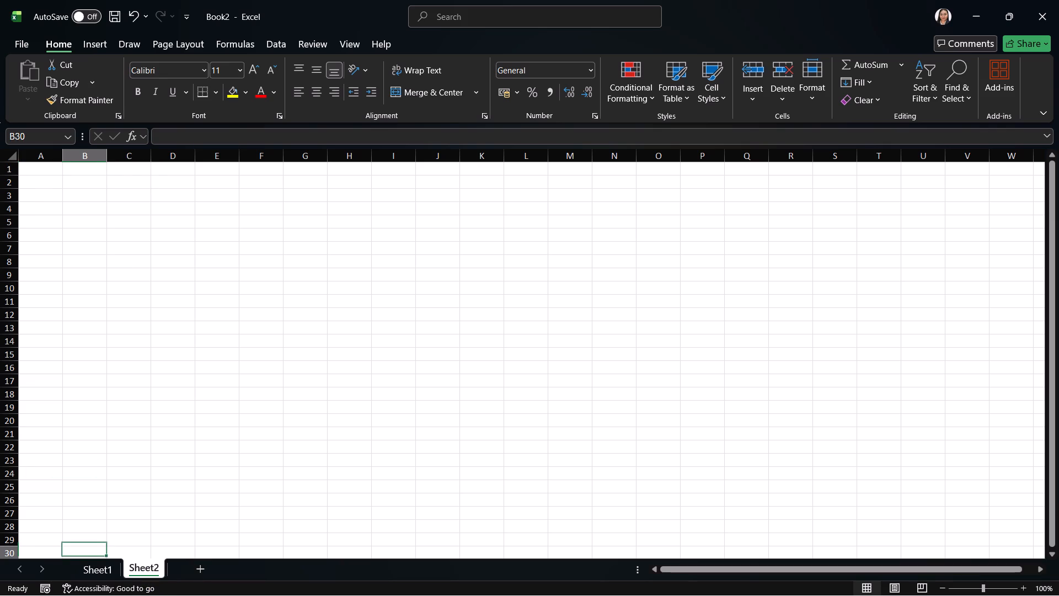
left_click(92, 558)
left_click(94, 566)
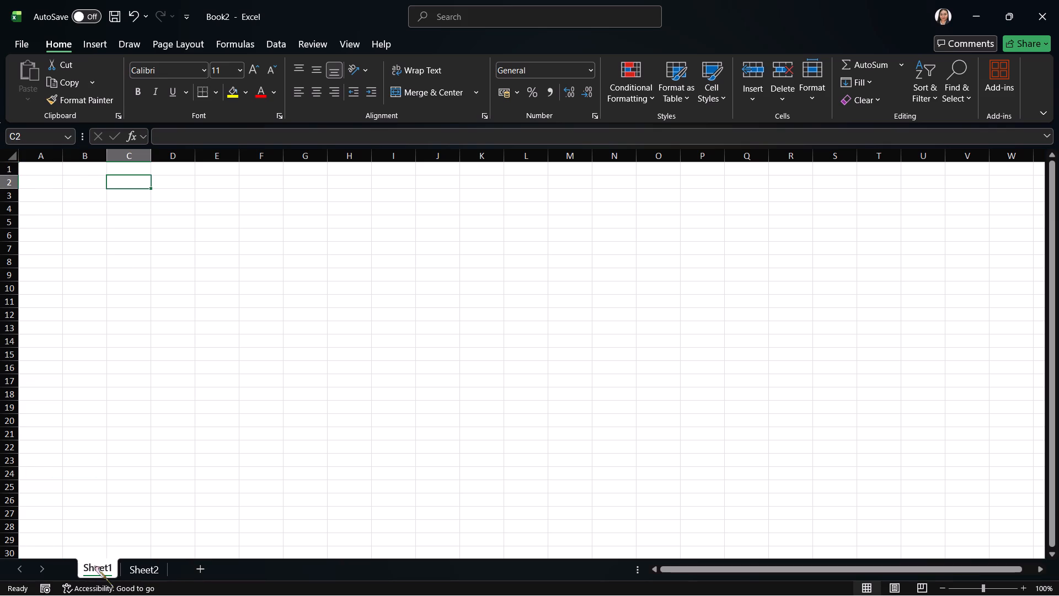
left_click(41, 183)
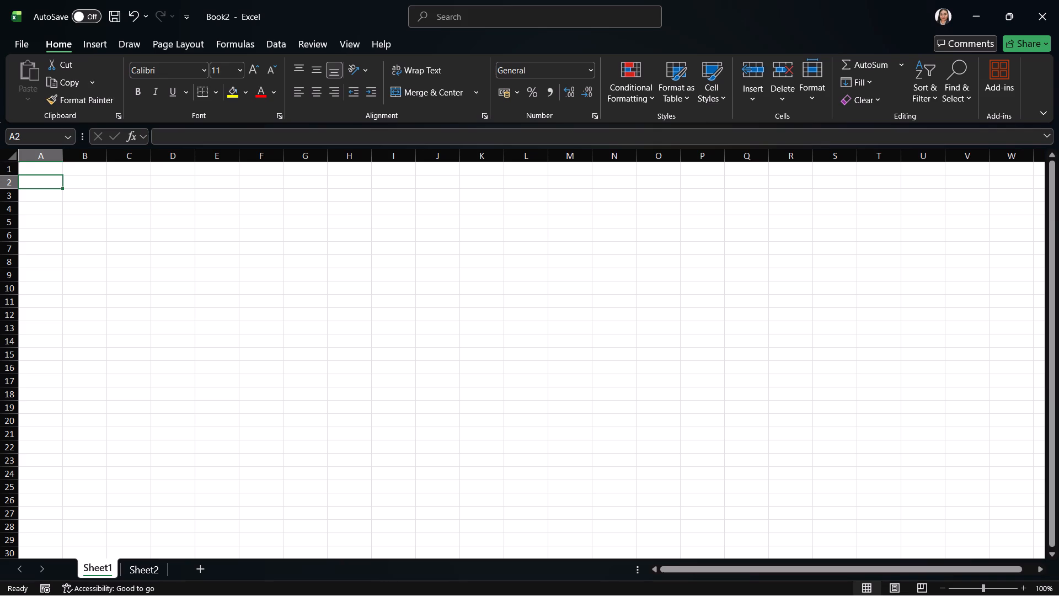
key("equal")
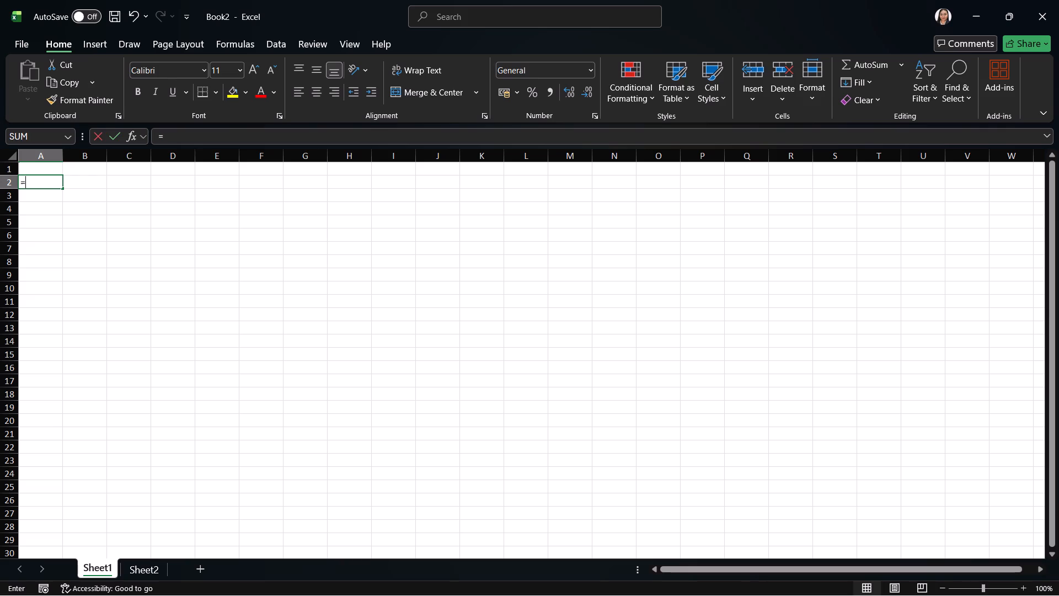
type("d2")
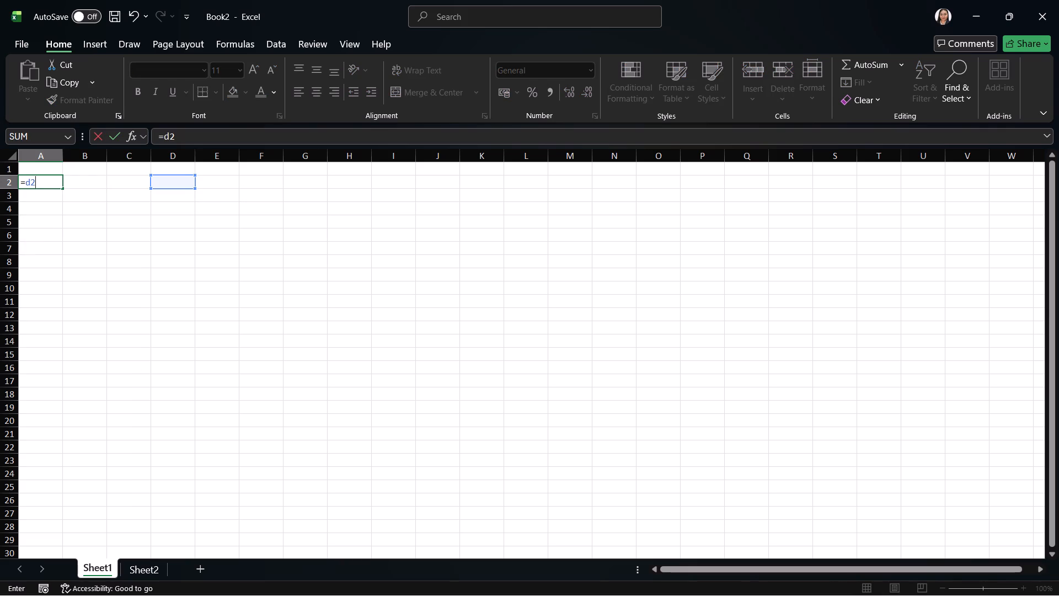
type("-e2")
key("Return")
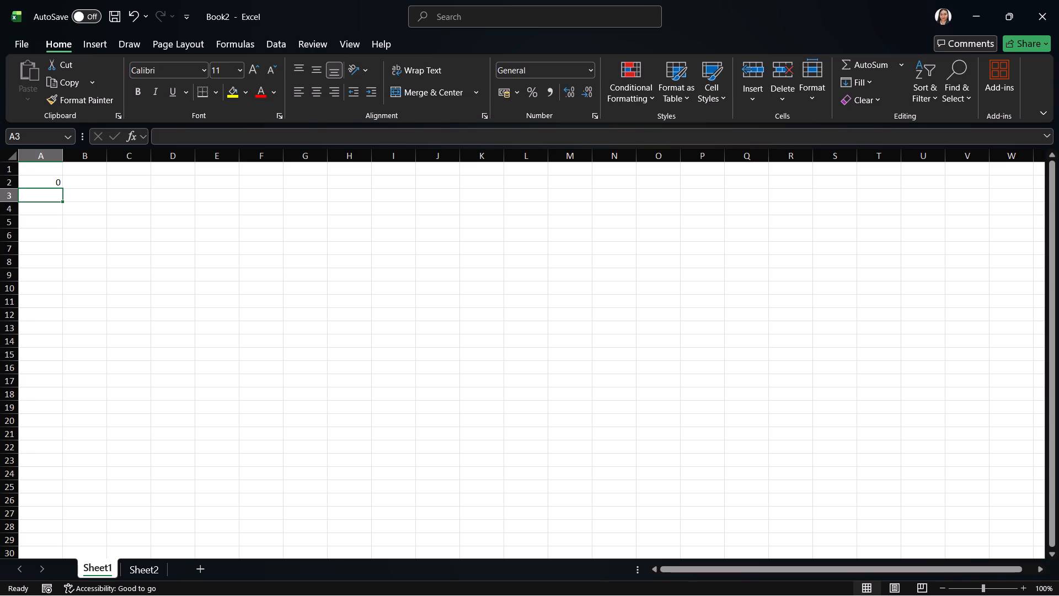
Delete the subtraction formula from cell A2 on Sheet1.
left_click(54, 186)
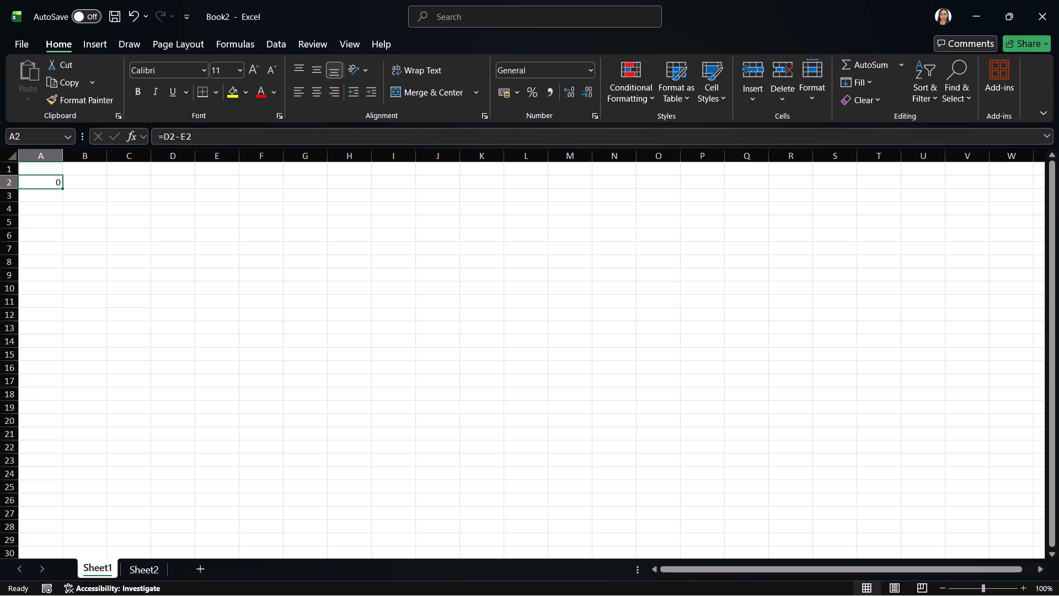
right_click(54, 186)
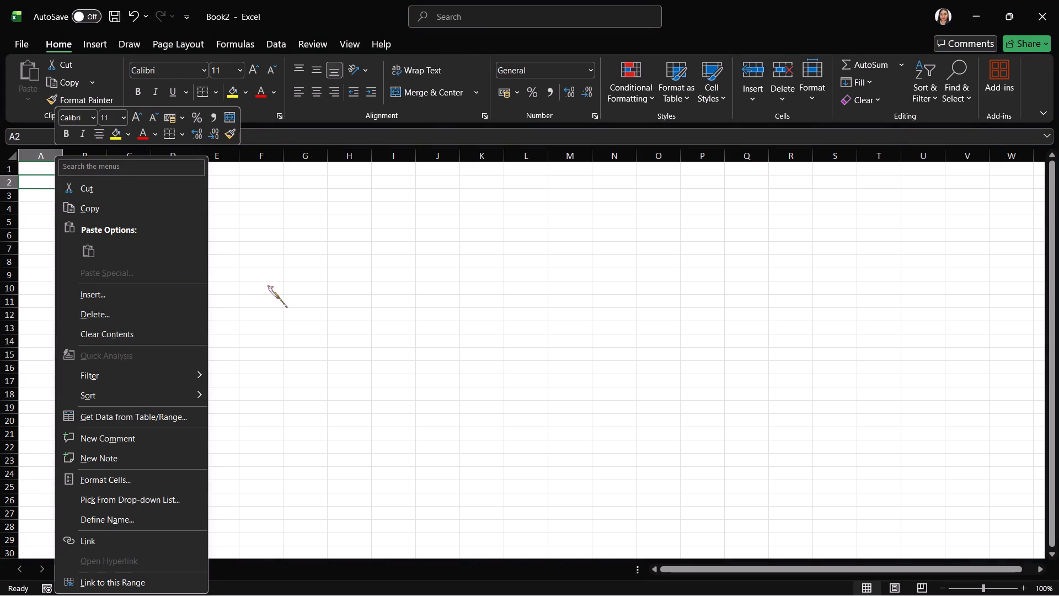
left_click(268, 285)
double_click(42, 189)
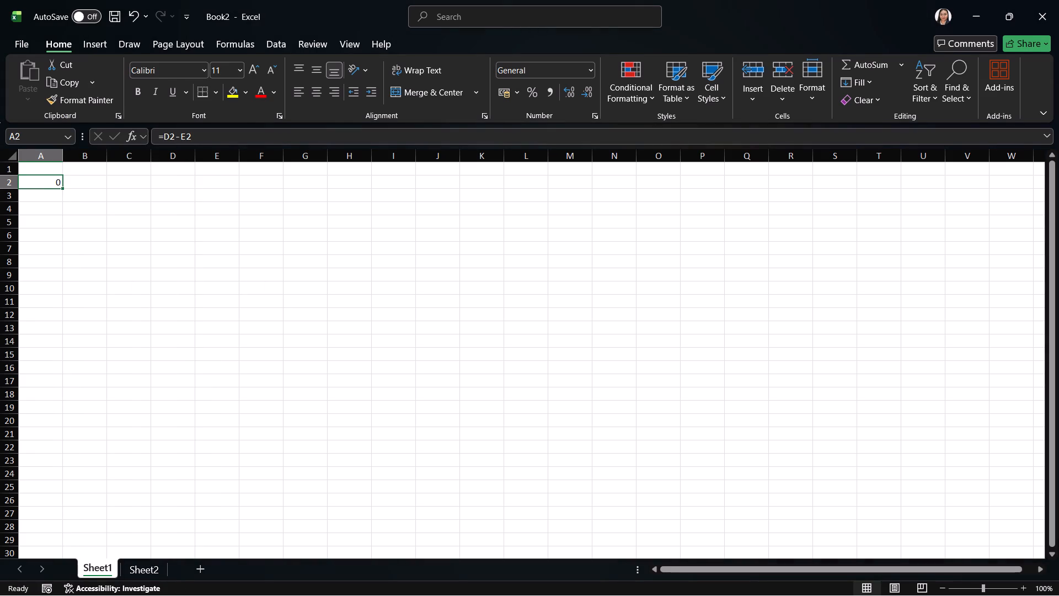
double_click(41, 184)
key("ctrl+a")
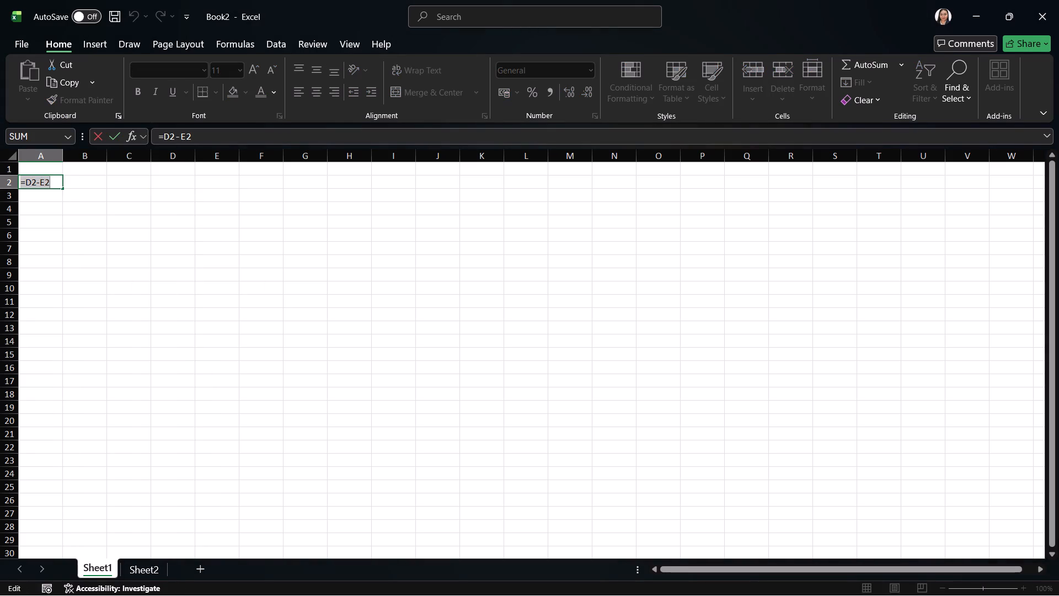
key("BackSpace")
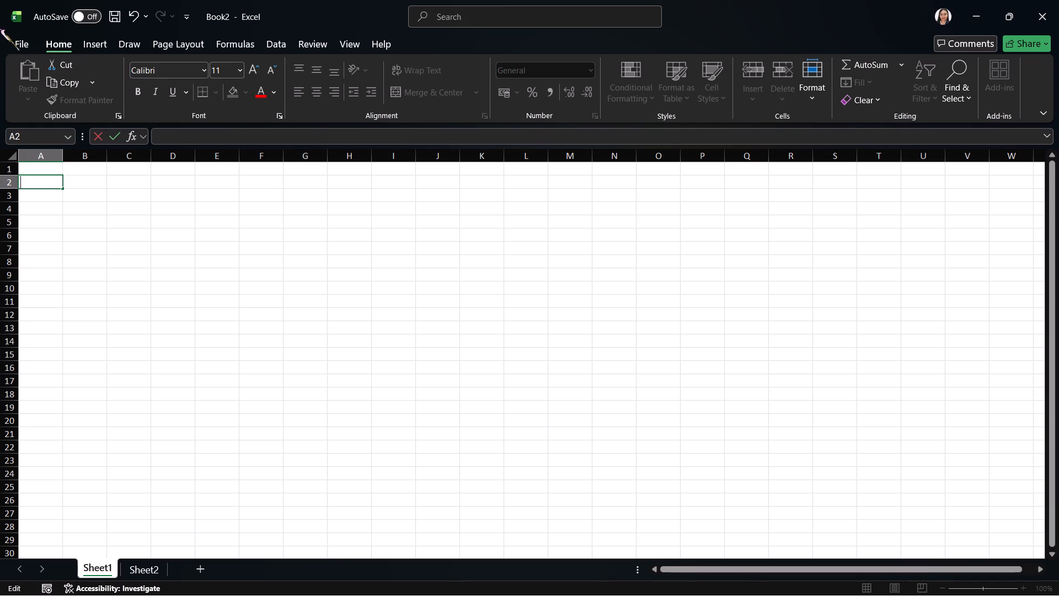
Search the online templates for "Blank Workbook".
left_click(20, 34)
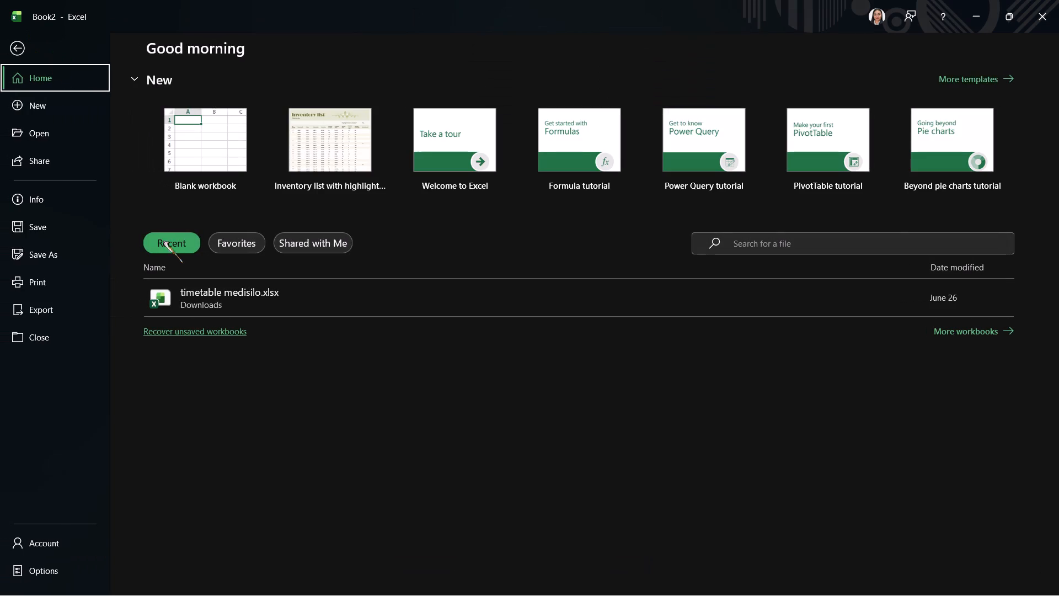
left_click(809, 243)
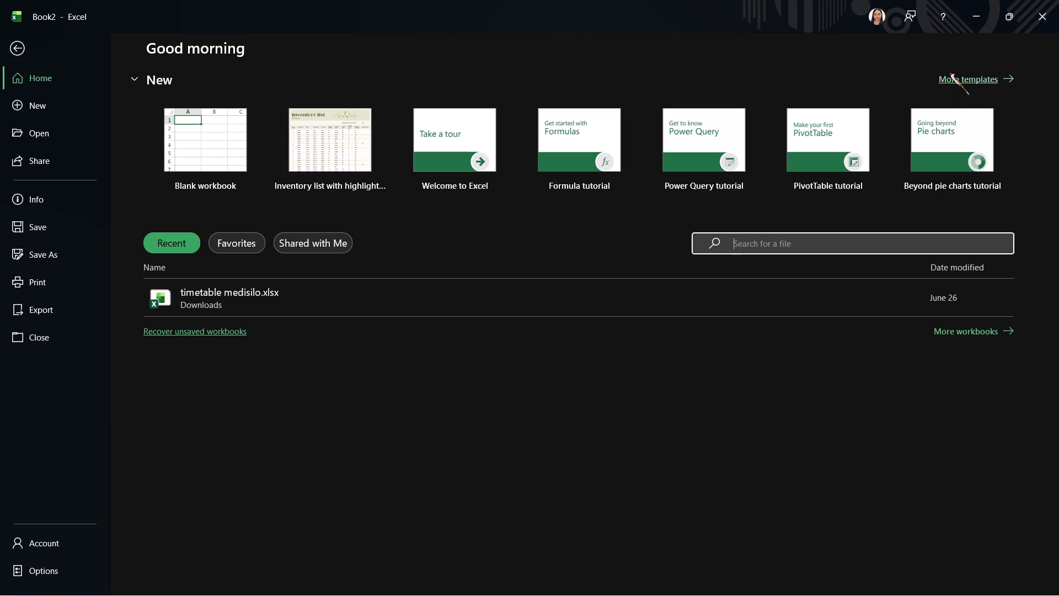
left_click(950, 72)
left_click(950, 78)
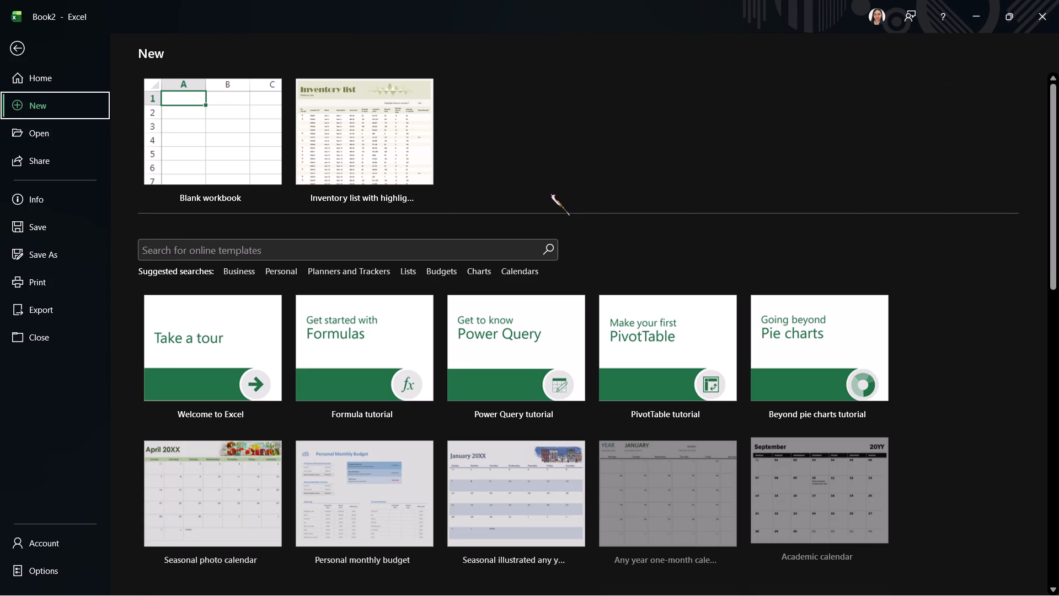
left_click(287, 254)
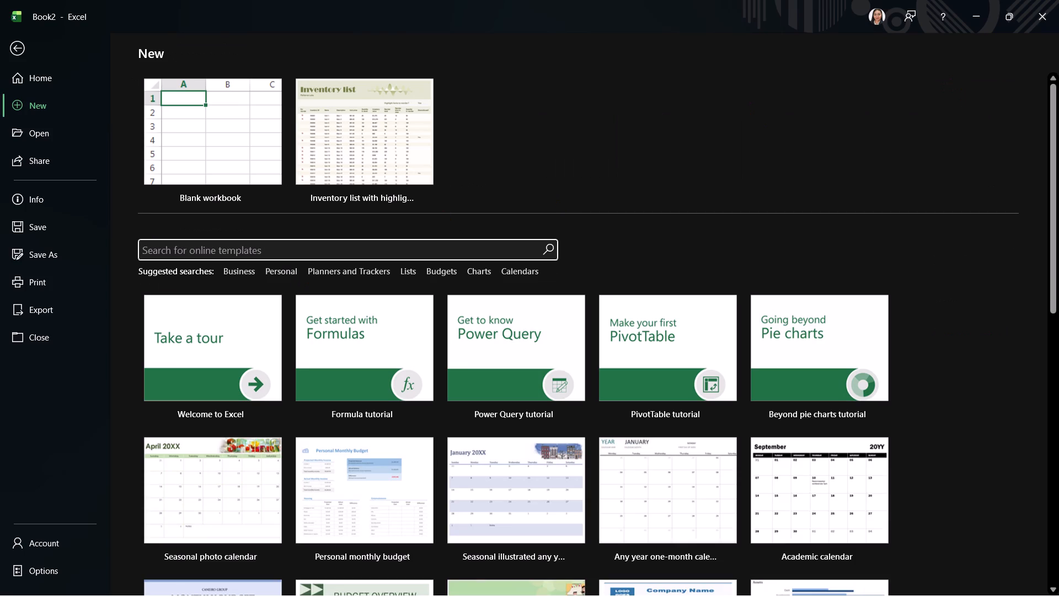
left_click(287, 254)
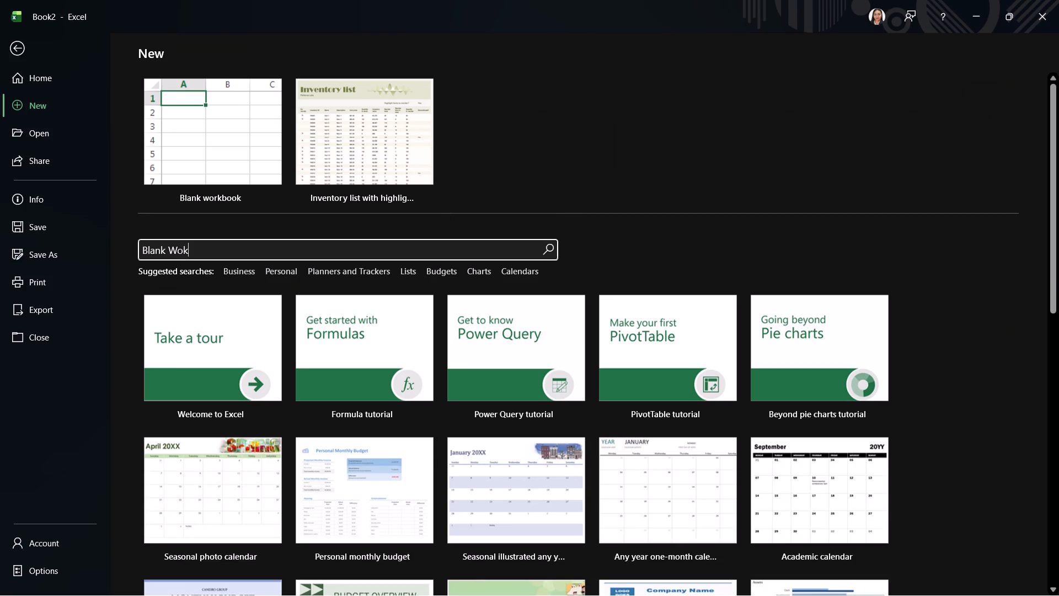
key("BackSpace")
key("r")
key("k")
key("BackSpace")
key("BackSpace")
type("rkbook")
key("Return")
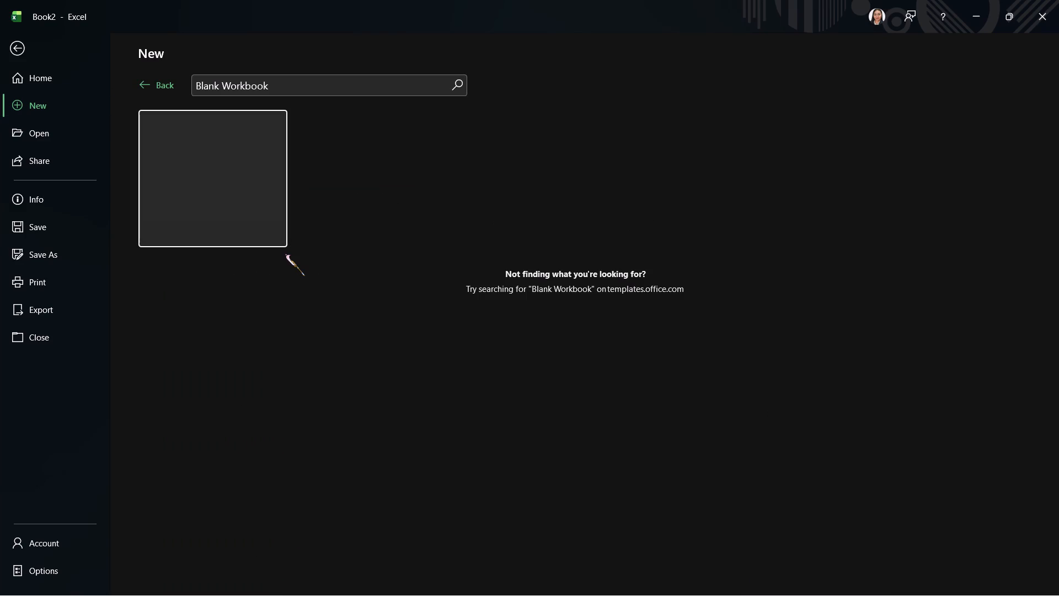
Create a new workbook from the Blank workbook template by Microsoft Corporation.
left_click(218, 167)
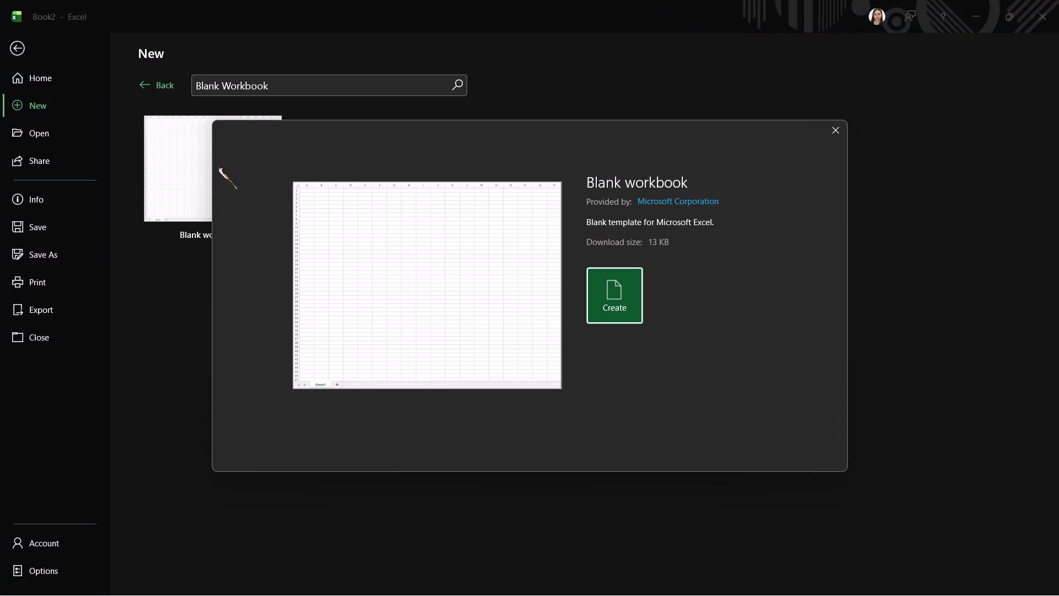
left_click_drag(642, 315, 613, 298)
left_click(613, 298)
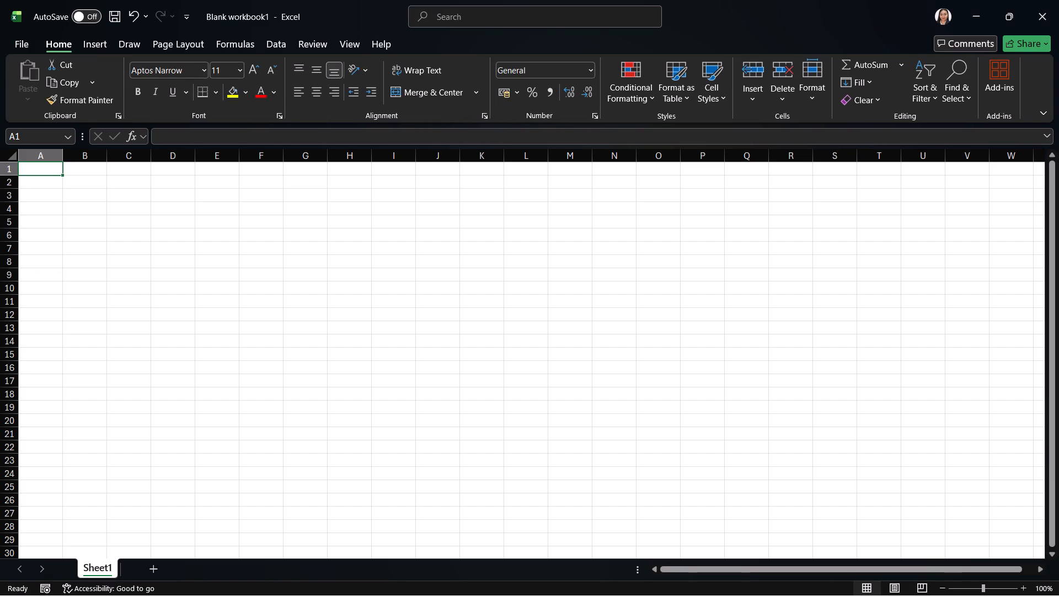
Enter the text DailyMart_Invertory_Management_Systems in cell A1 of Sheet1.
key("d")
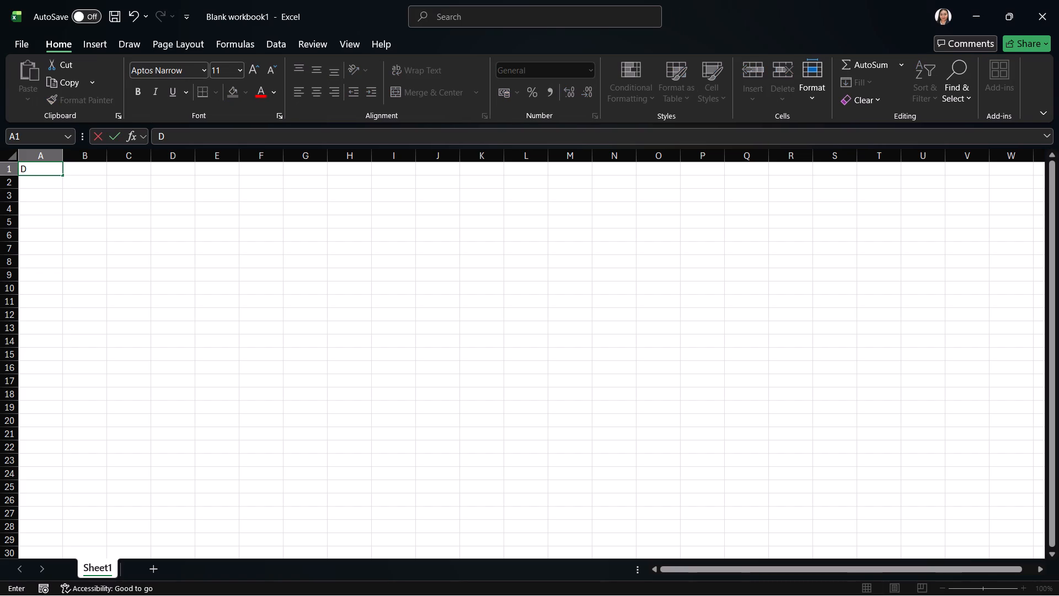
key("a")
key("BackSpace")
type("aily")
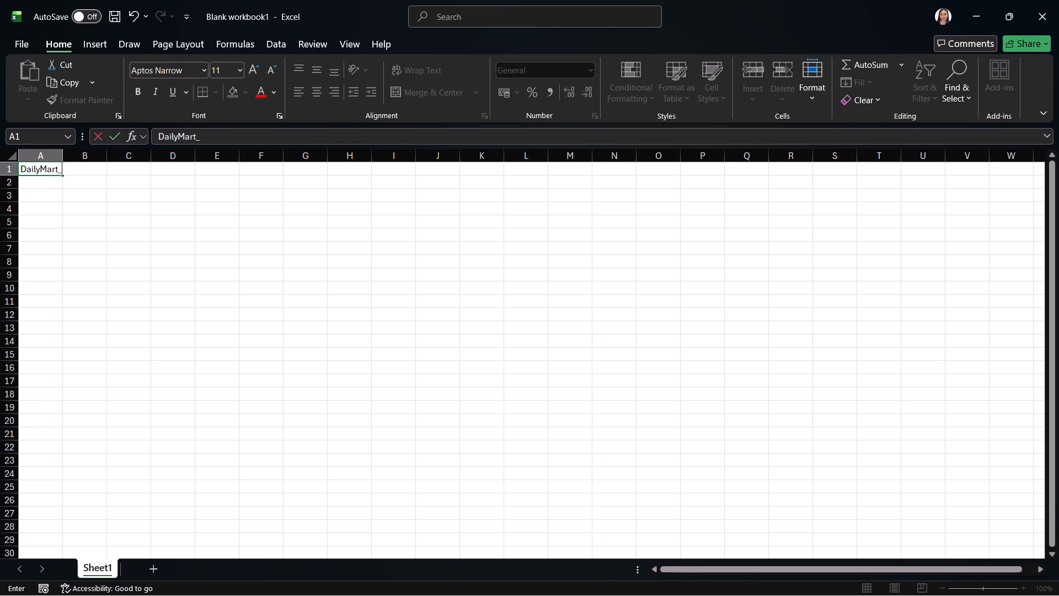
key("space")
key("BackSpace")
type("nvertoty")
key("BackSpace")
key("BackSpace")
type("ry")
key("space")
key("BackSpace")
key("shift+underscore")
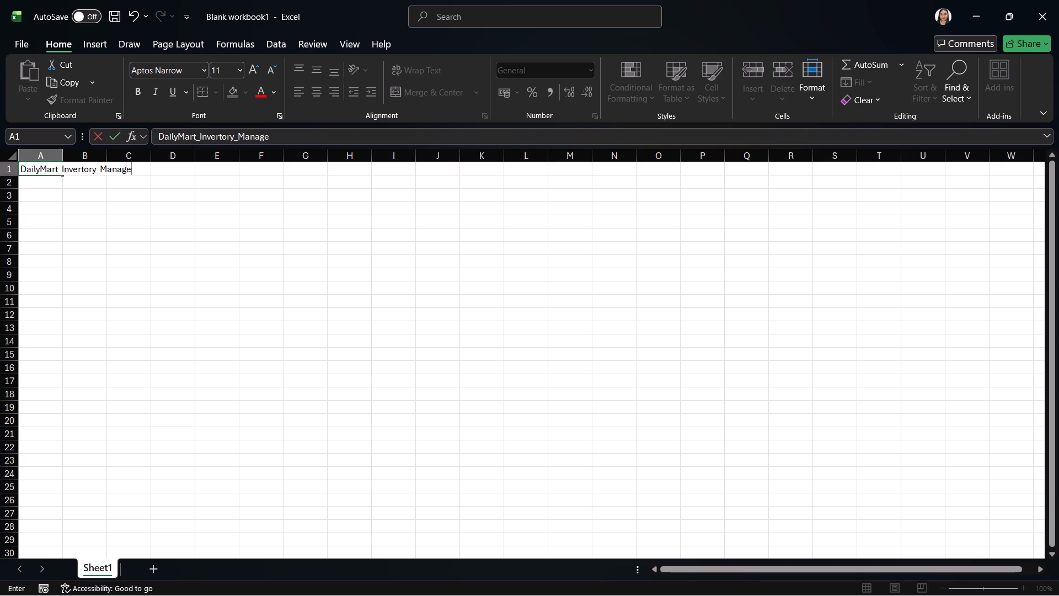
type("men")
key("t")
key("shift+underscore")
type("stem")
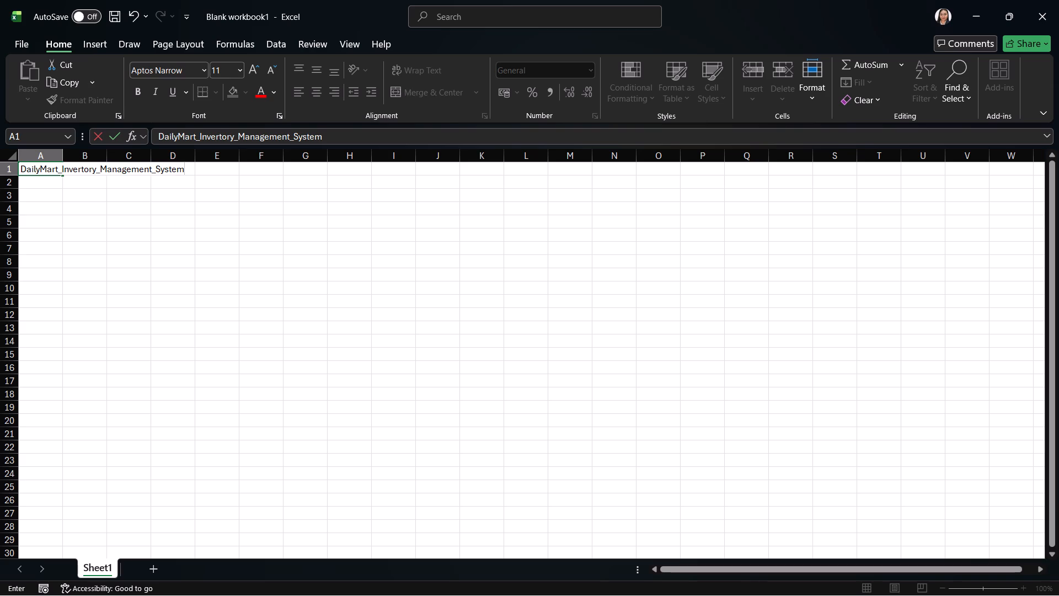
type("s.x")
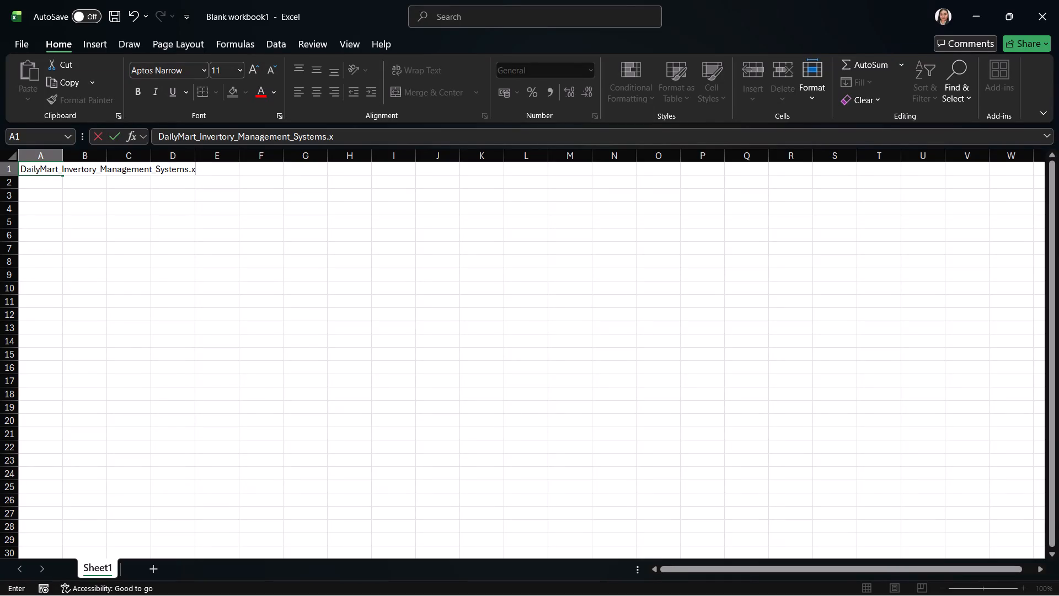
key("BackSpace")
key("BackSpace")
Copy the text in cell A1 and save the workbook to Downloads as DailyMart_Invertory_Management_Systems.
key("ctrl+a")
key("ctrl+c")
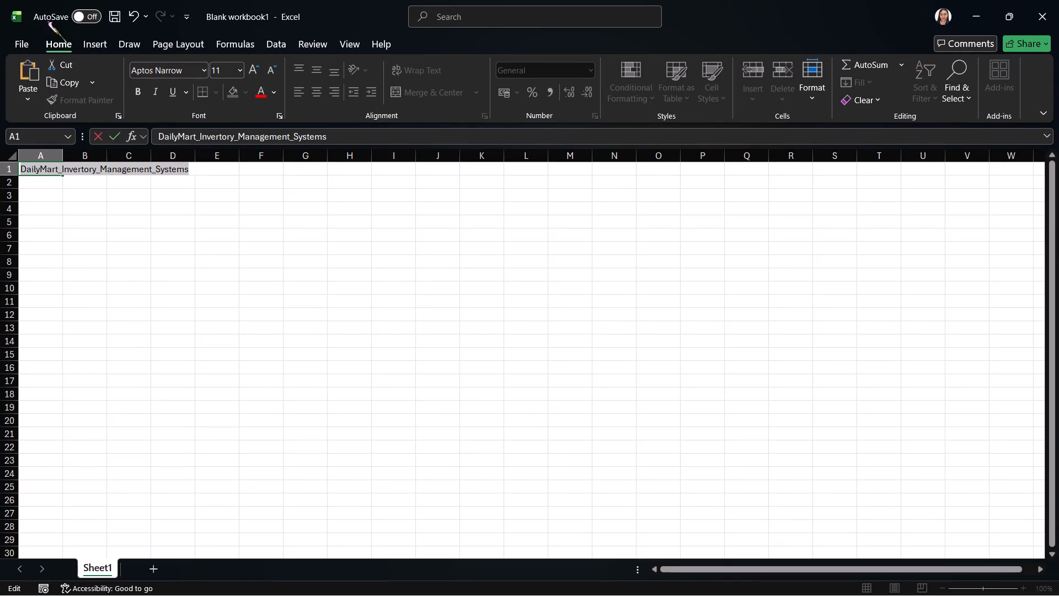
left_click(114, 14)
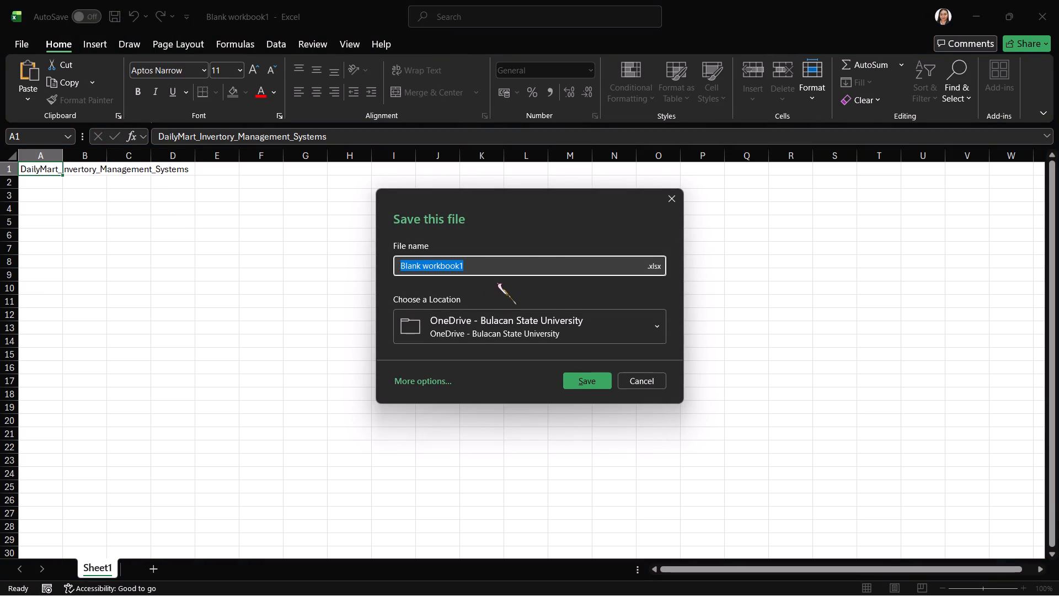
key("ctrl+v")
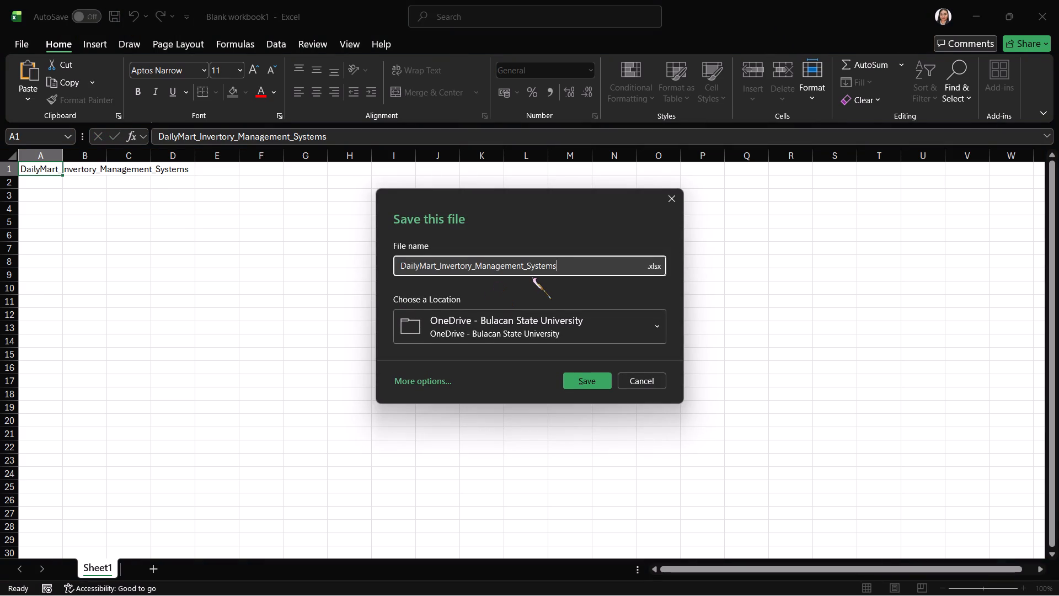
left_click(543, 336)
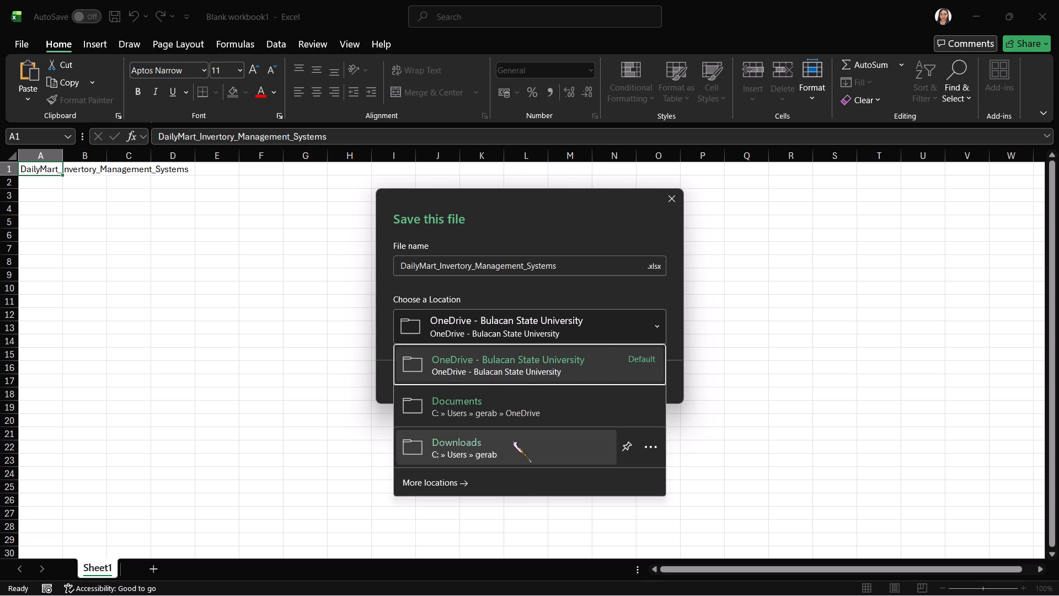
left_click(512, 441)
left_click(583, 382)
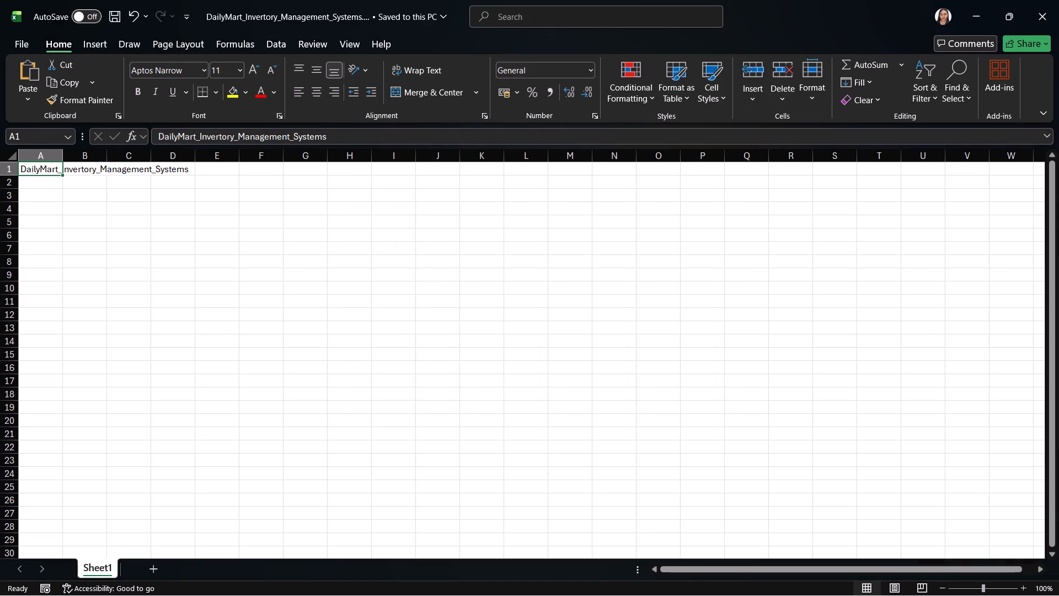
Delete the DailyMart_Invertory_Management_Systems text from cell A1.
double_click(140, 174)
key("ctrl+a")
left_click(40, 189)
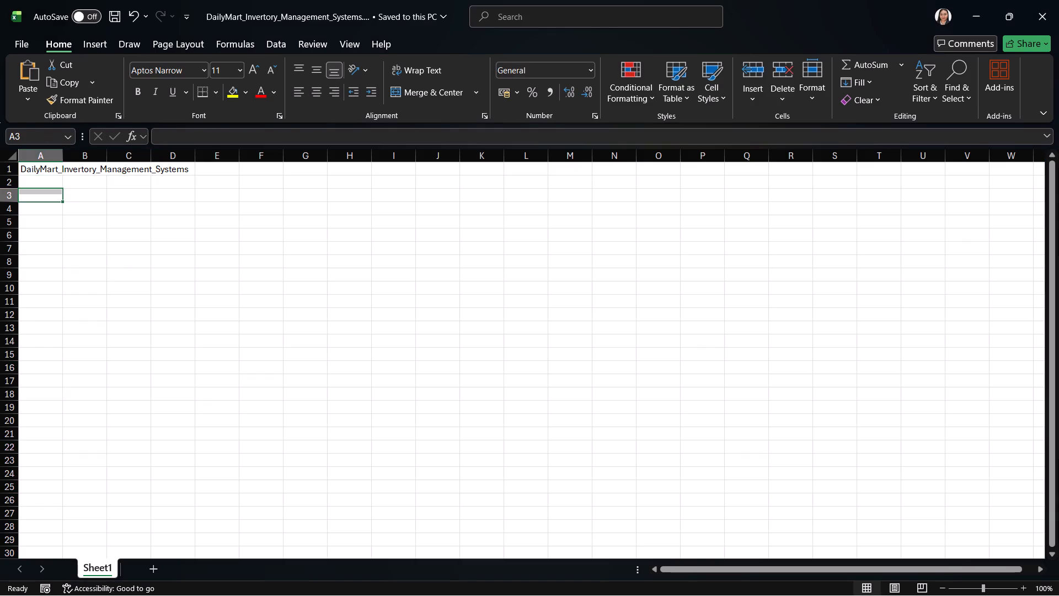
left_click(44, 166)
key("ctrl+a")
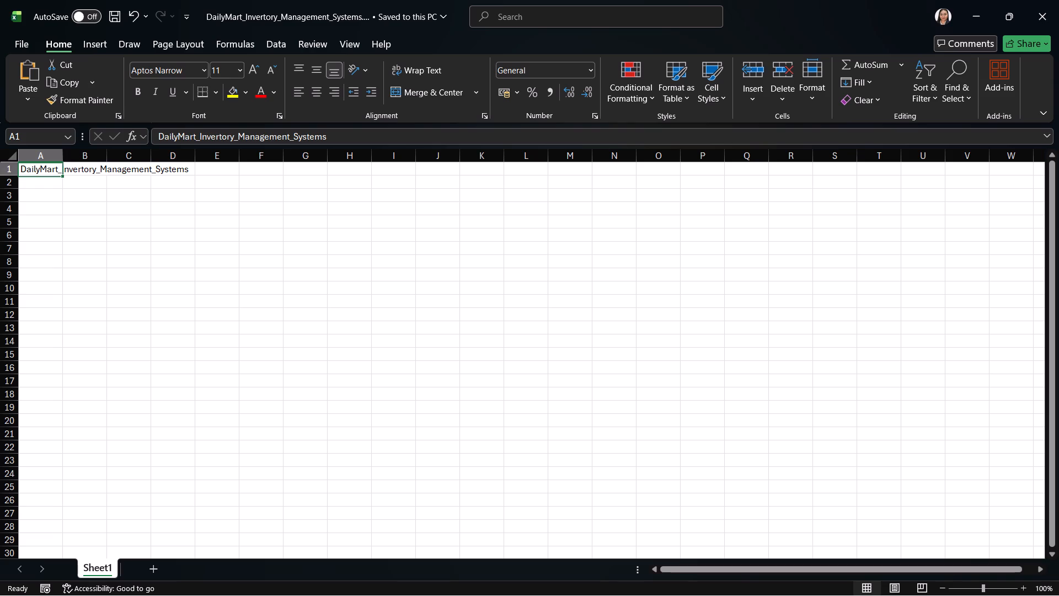
double_click(44, 166)
key("ctrl+a")
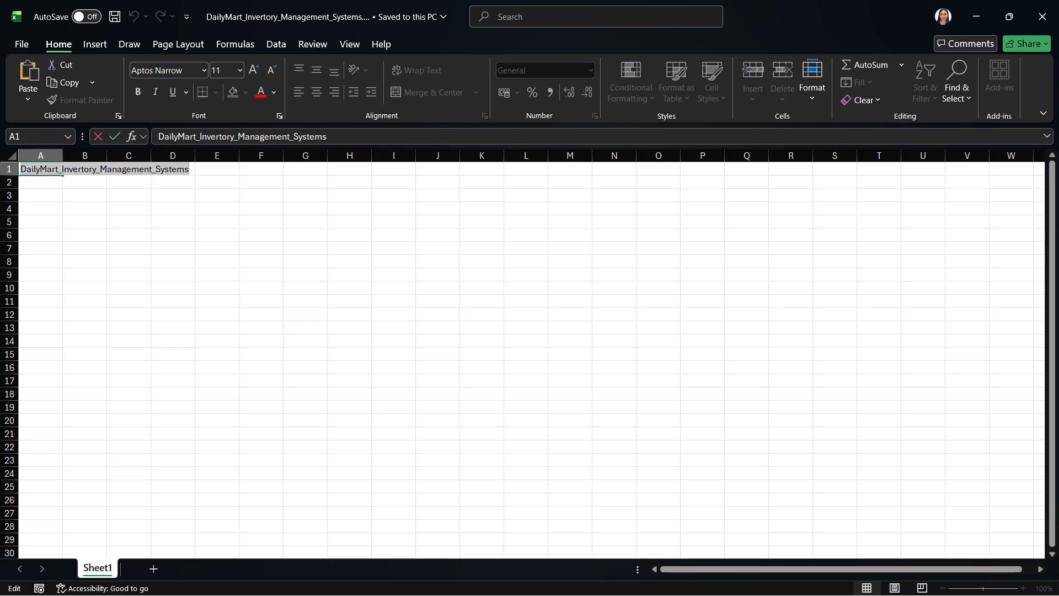
key("BackSpace")
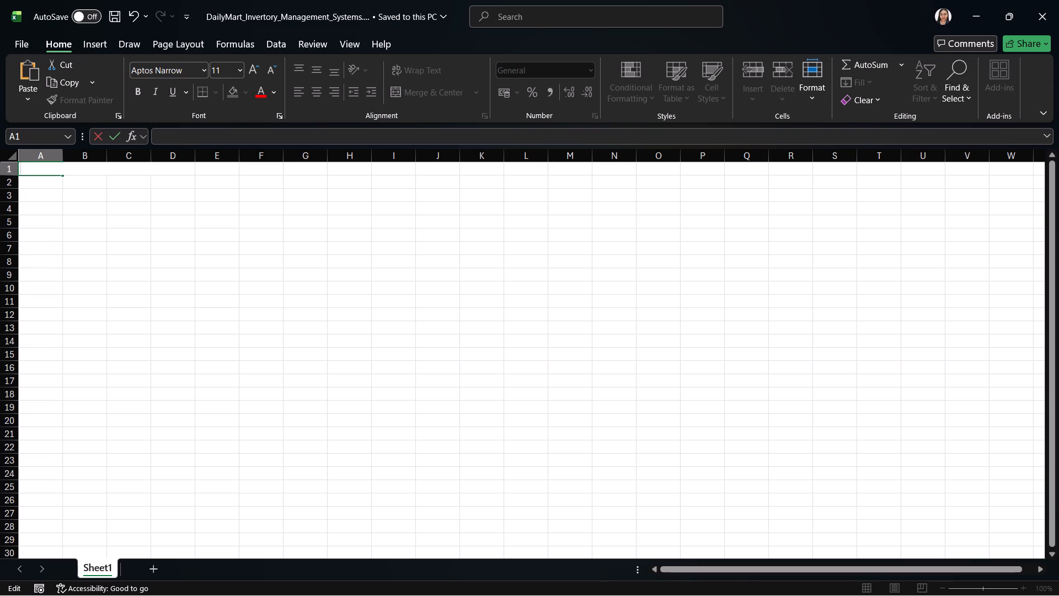
left_click(36, 186)
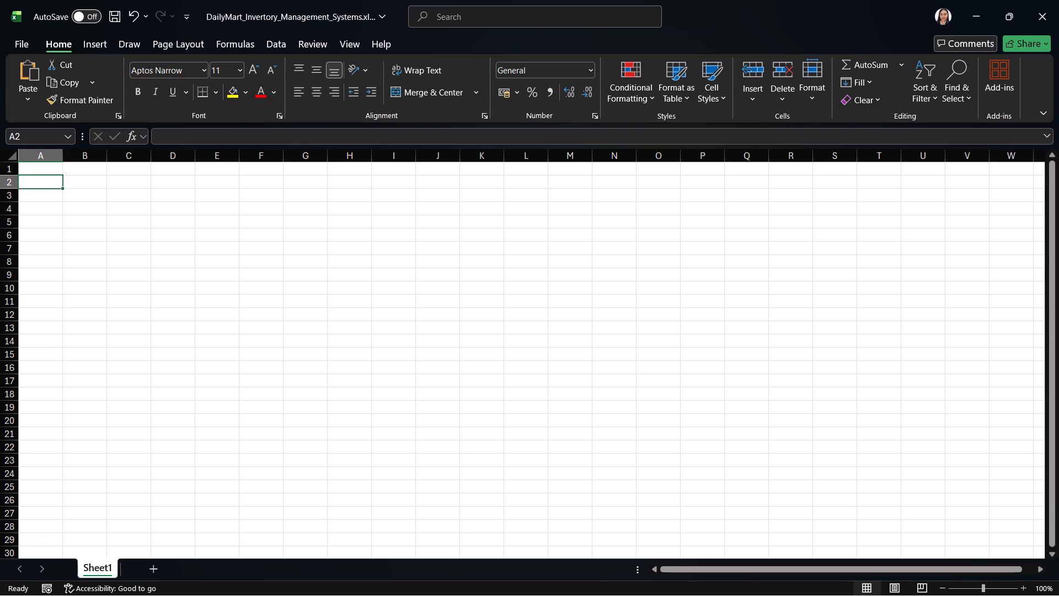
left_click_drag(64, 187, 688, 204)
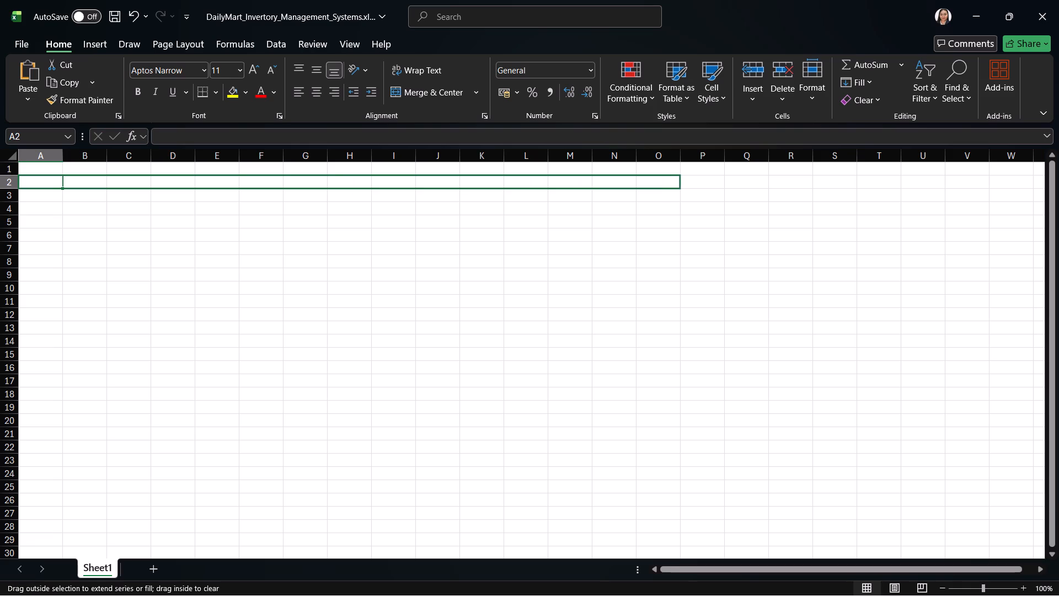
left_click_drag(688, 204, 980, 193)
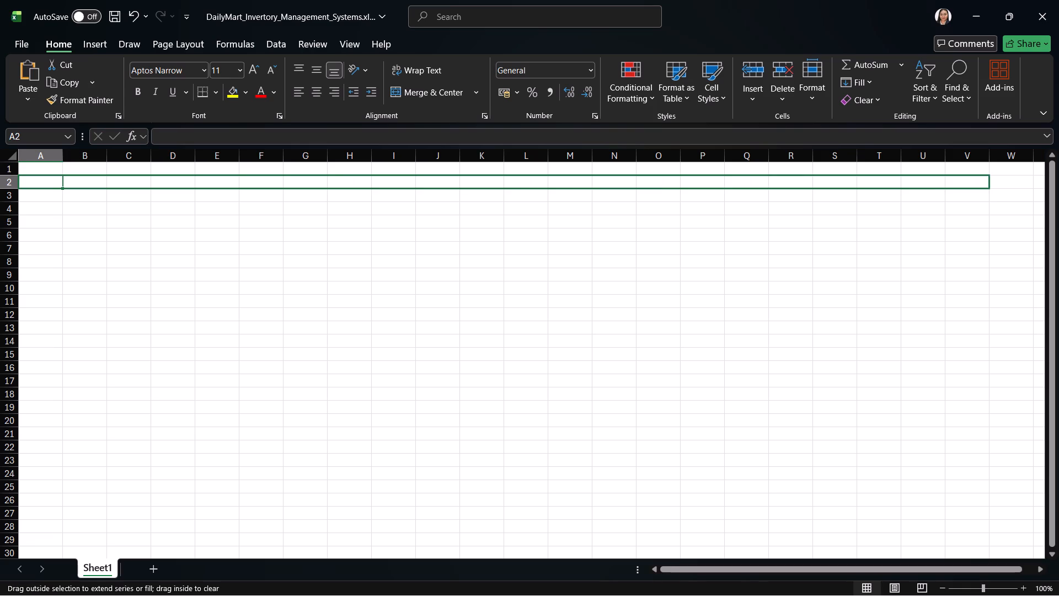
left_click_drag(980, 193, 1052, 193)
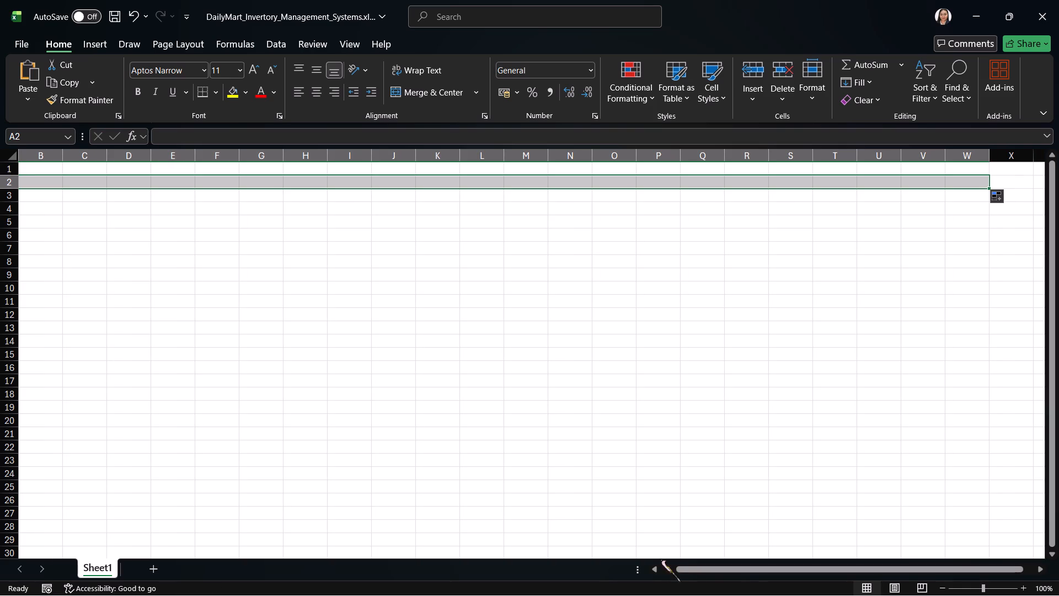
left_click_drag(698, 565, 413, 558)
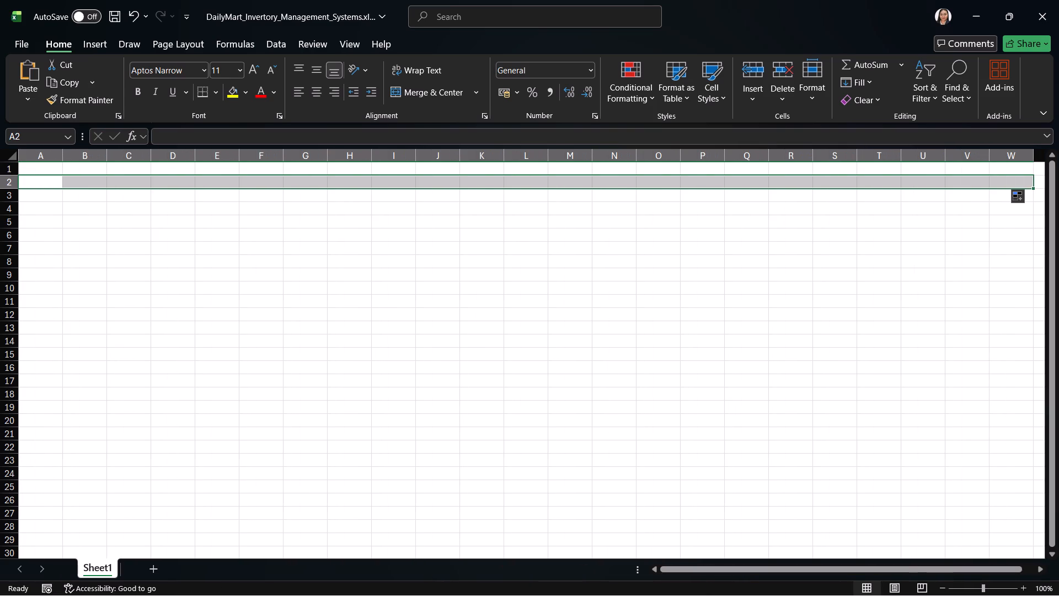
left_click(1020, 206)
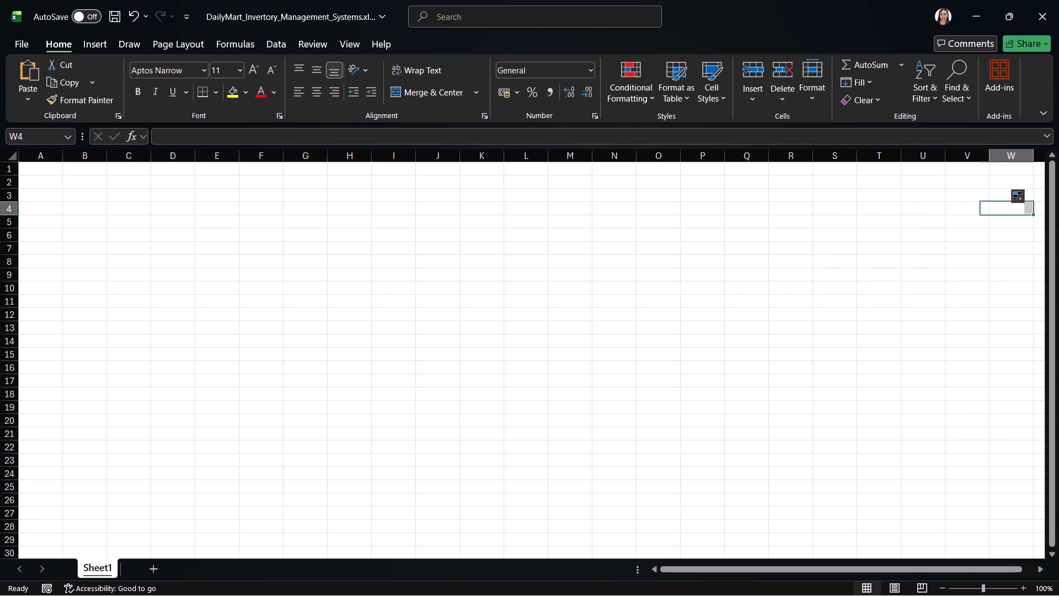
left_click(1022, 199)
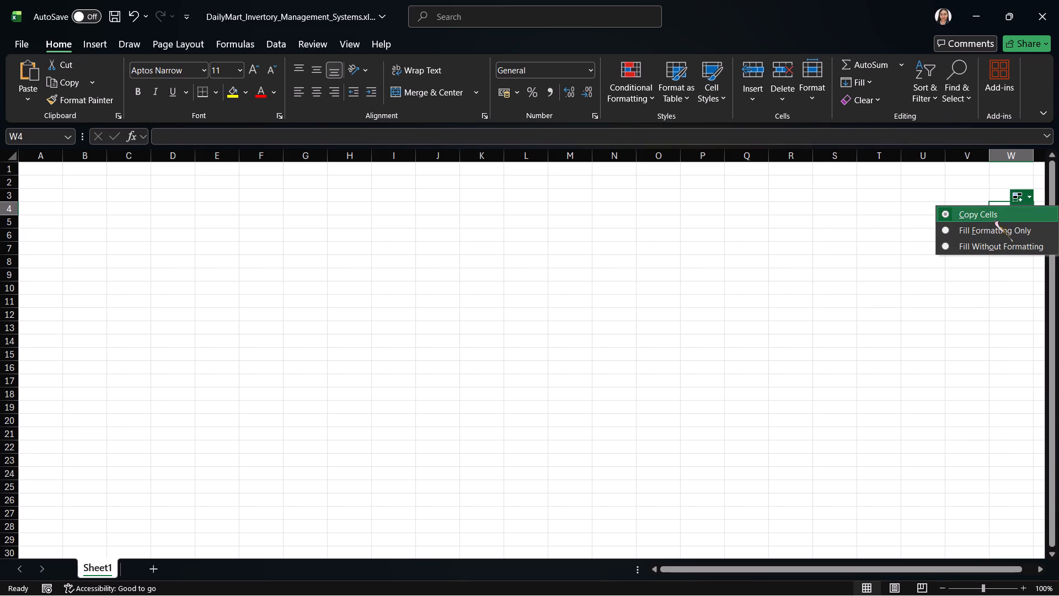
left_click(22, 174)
Fill the blank cell A2 across row 2 through column V.
left_click(27, 183)
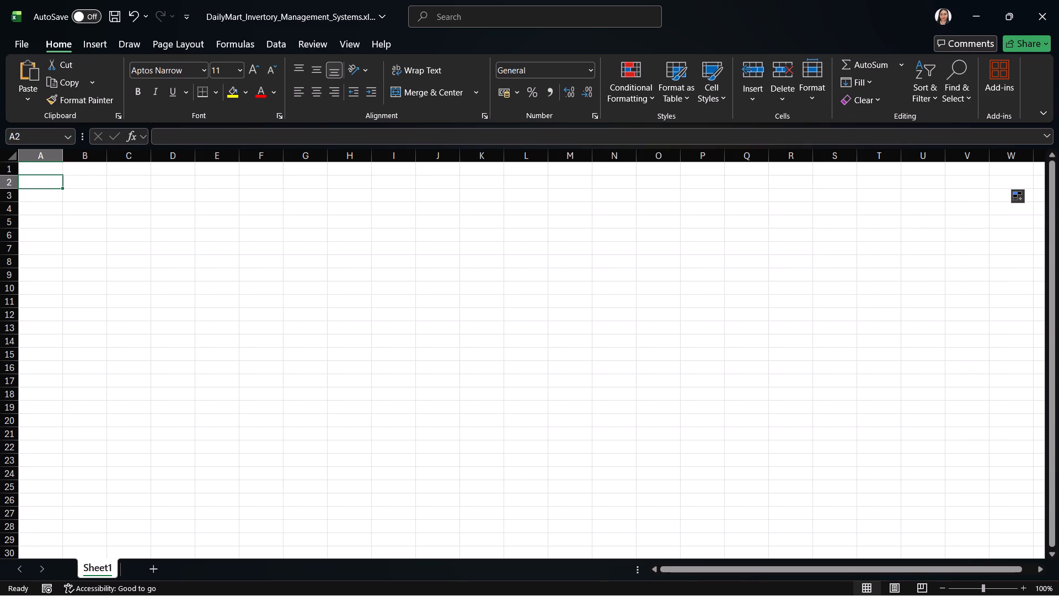
left_click_drag(62, 188, 549, 194)
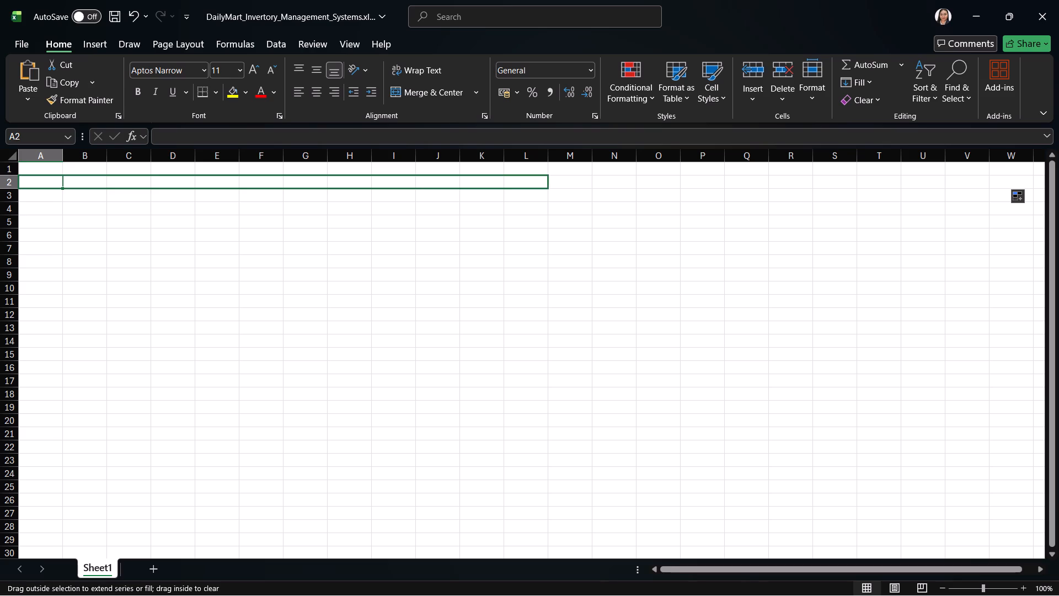
left_click_drag(549, 194, 799, 196)
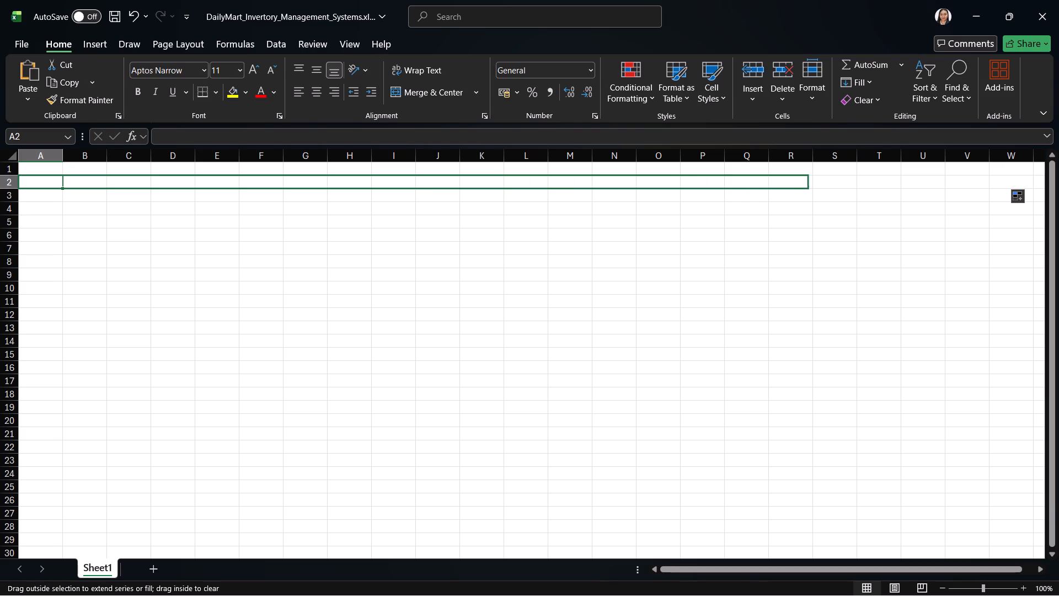
left_click_drag(799, 196, 1013, 187)
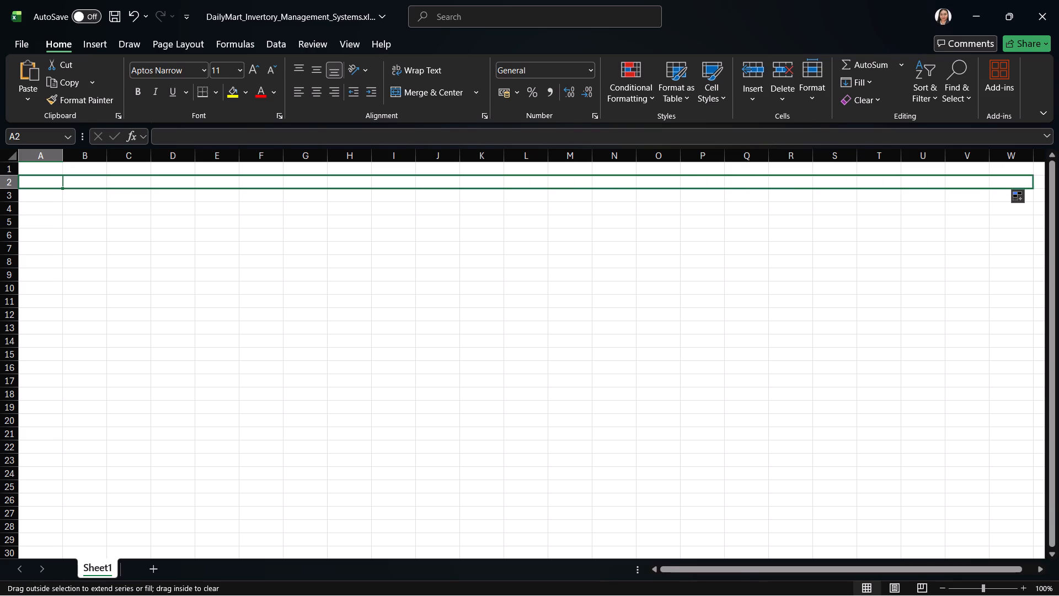
left_click_drag(1013, 187, 1009, 184)
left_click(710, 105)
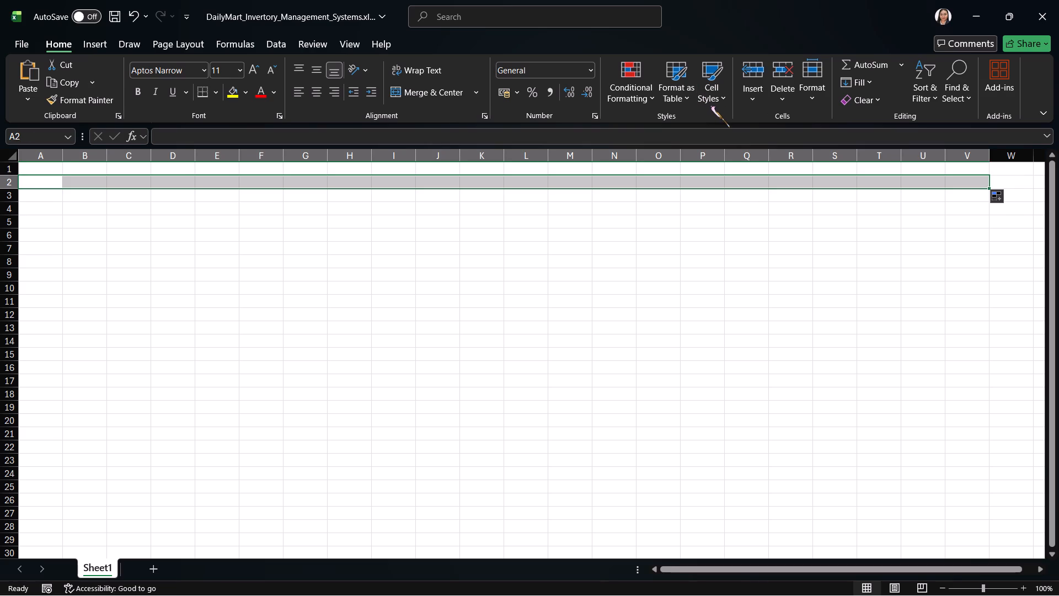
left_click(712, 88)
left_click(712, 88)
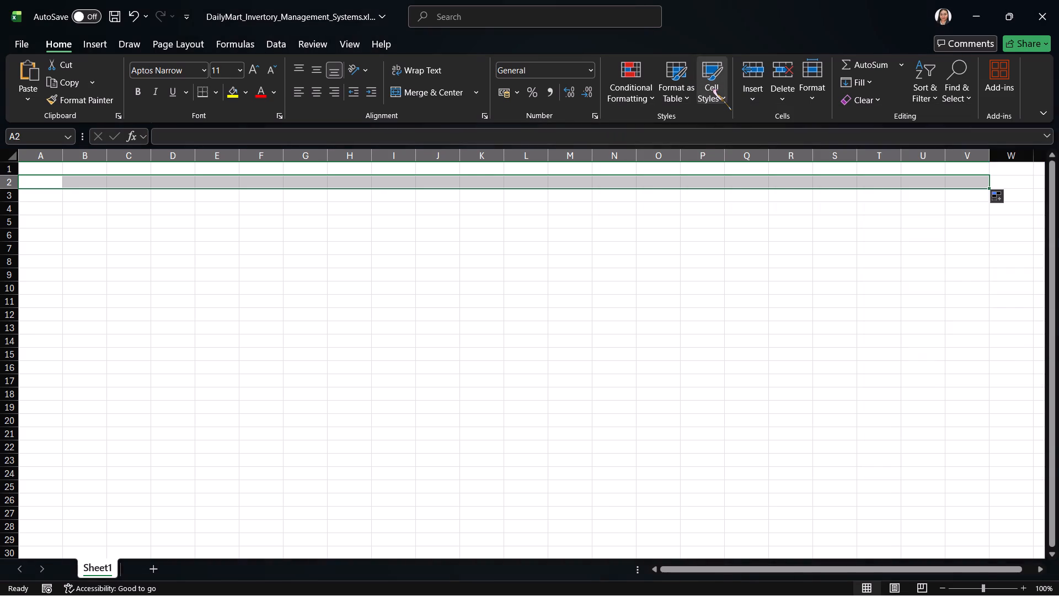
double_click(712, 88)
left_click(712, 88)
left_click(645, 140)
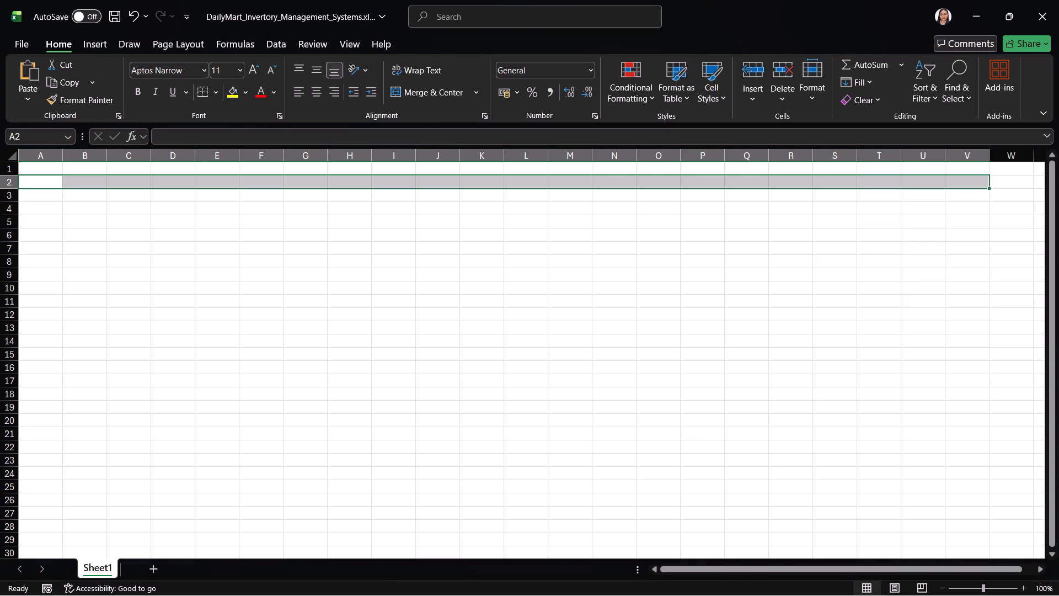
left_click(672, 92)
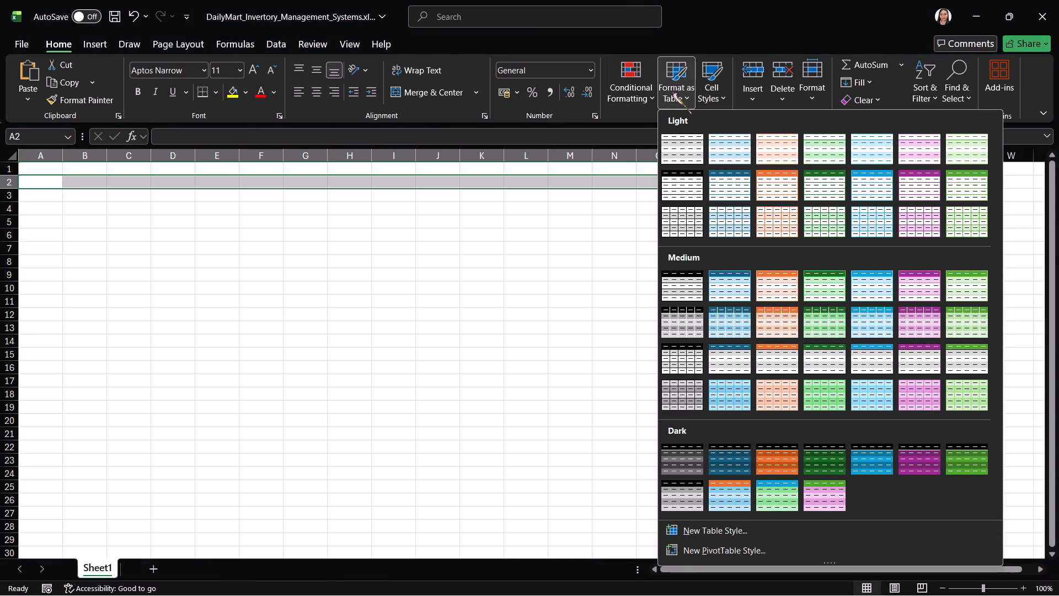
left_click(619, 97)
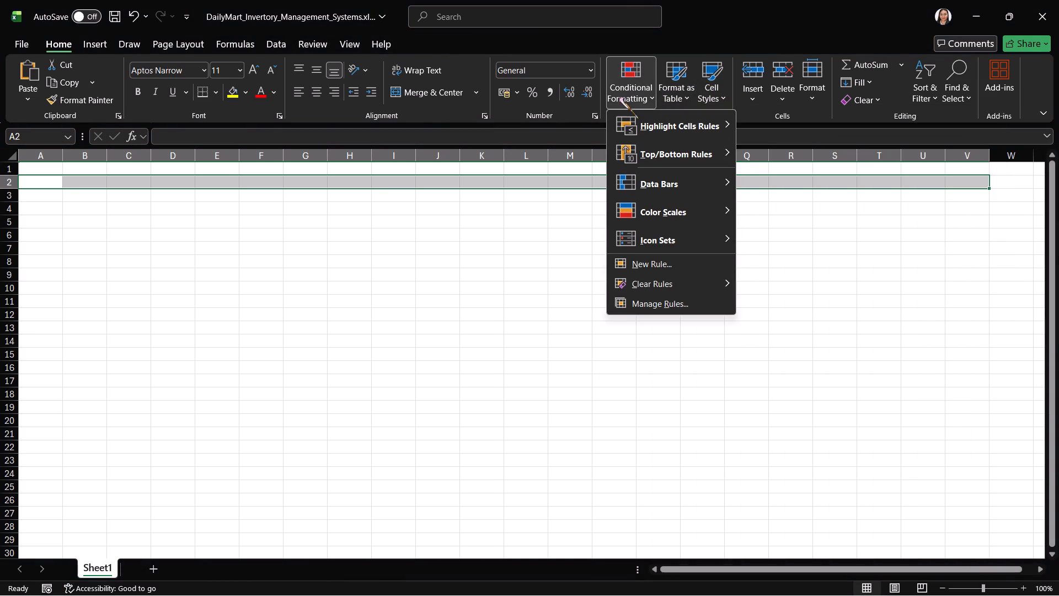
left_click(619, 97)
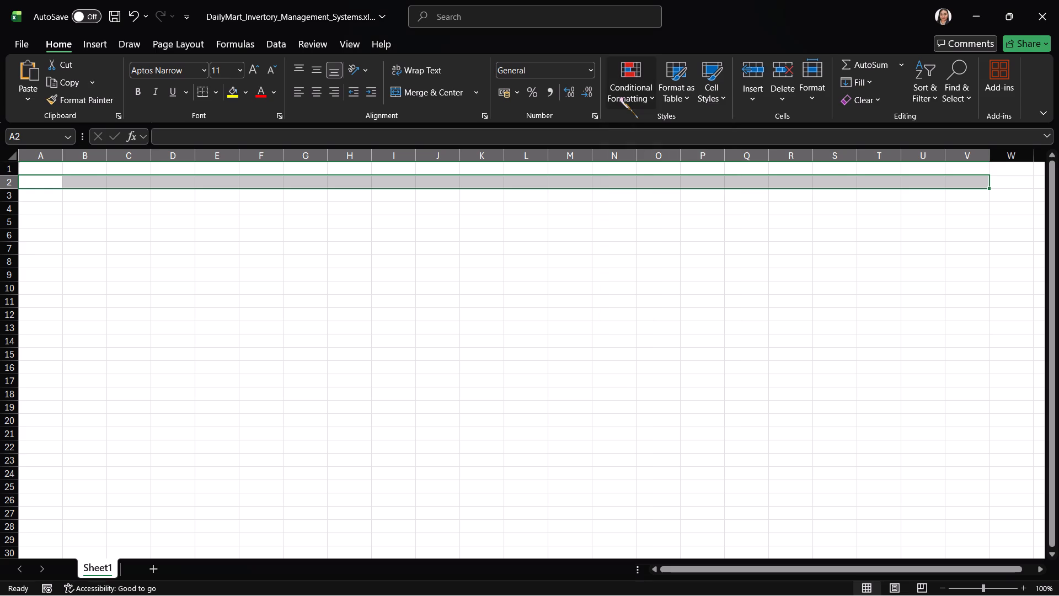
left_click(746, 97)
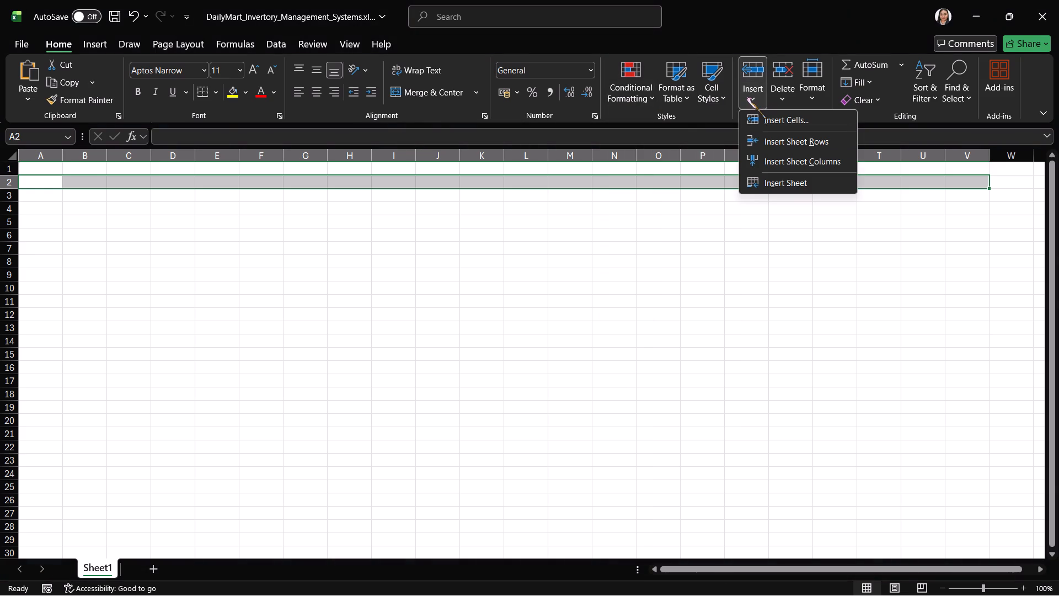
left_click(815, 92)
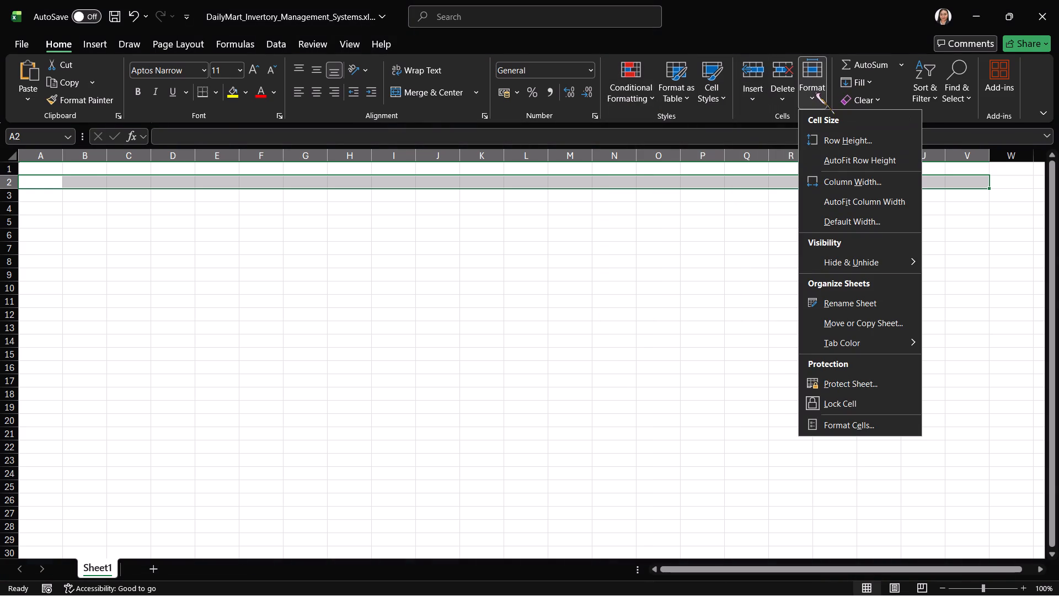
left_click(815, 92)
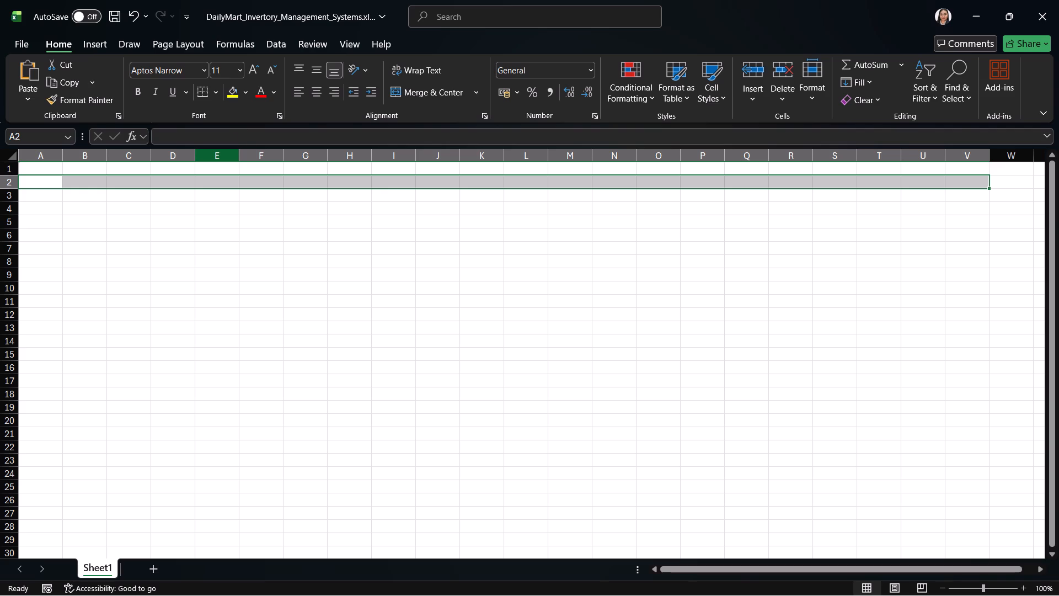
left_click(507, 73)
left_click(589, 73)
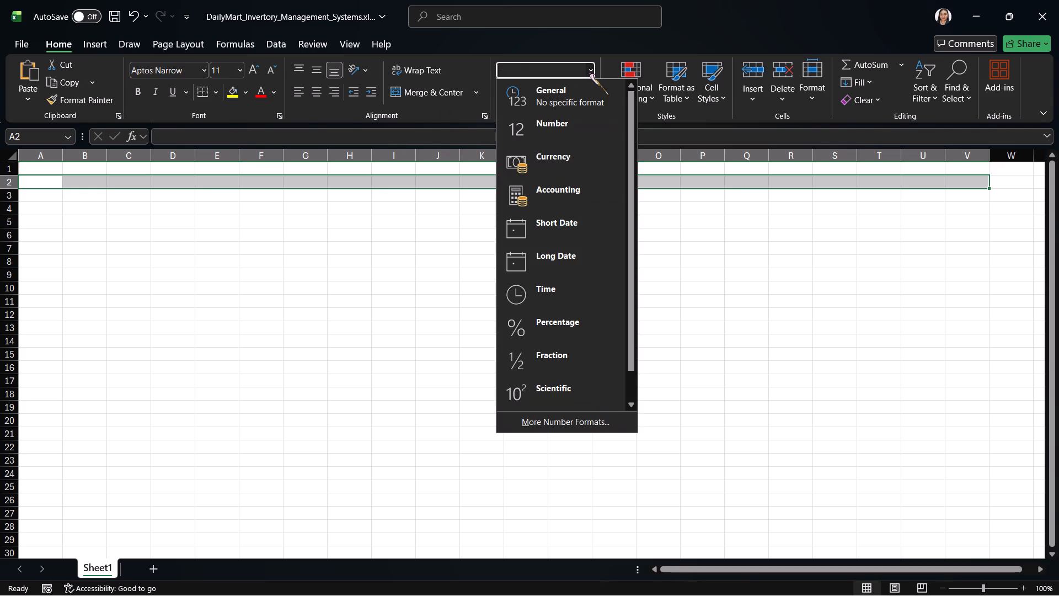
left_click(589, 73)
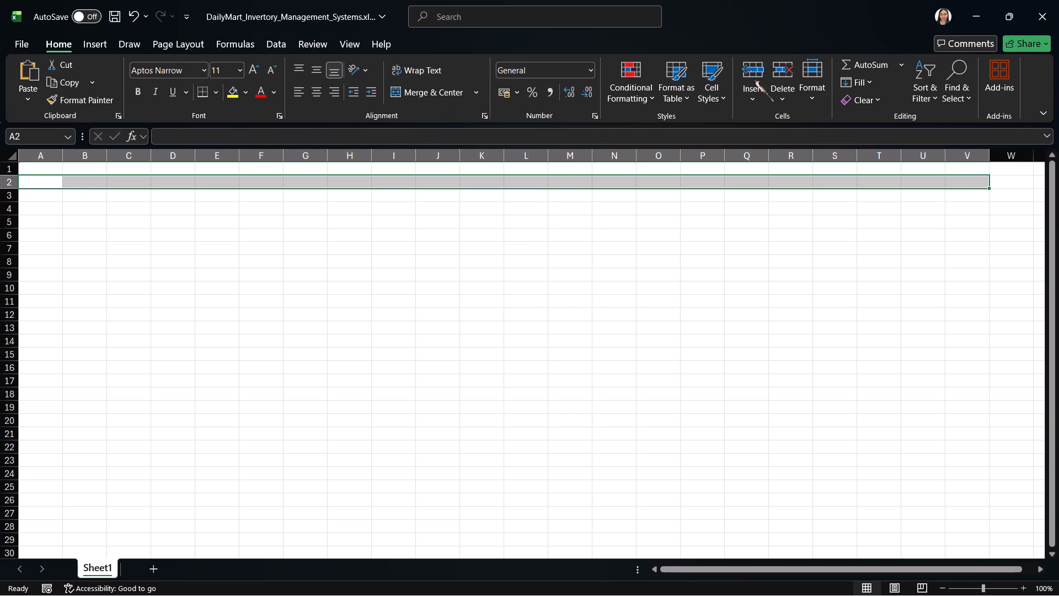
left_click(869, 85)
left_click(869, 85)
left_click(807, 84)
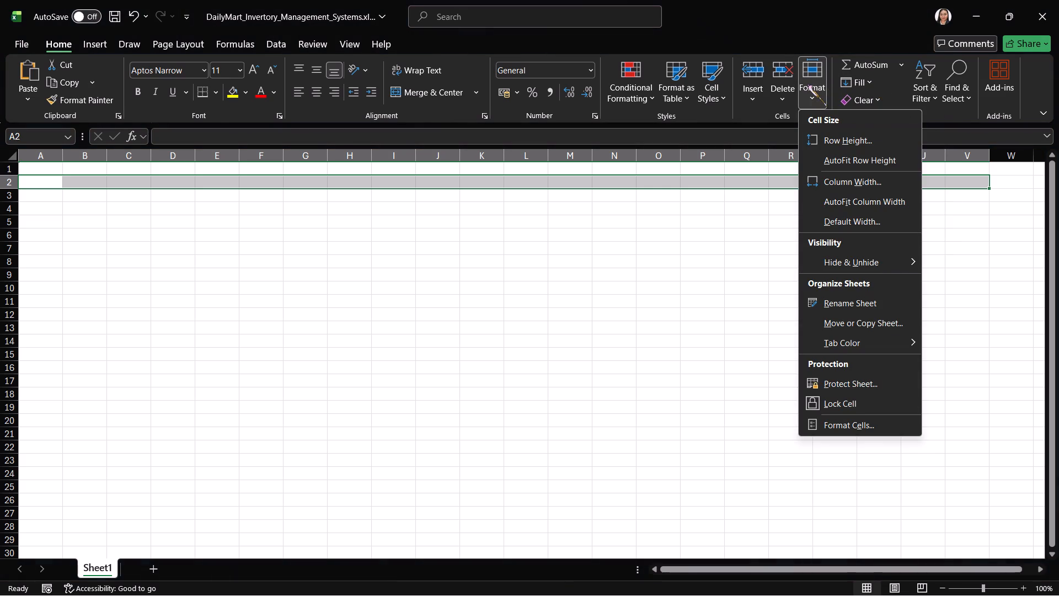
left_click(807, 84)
Delete the selected blank cells A2:V2, using the option to shift cells left.
left_click(788, 87)
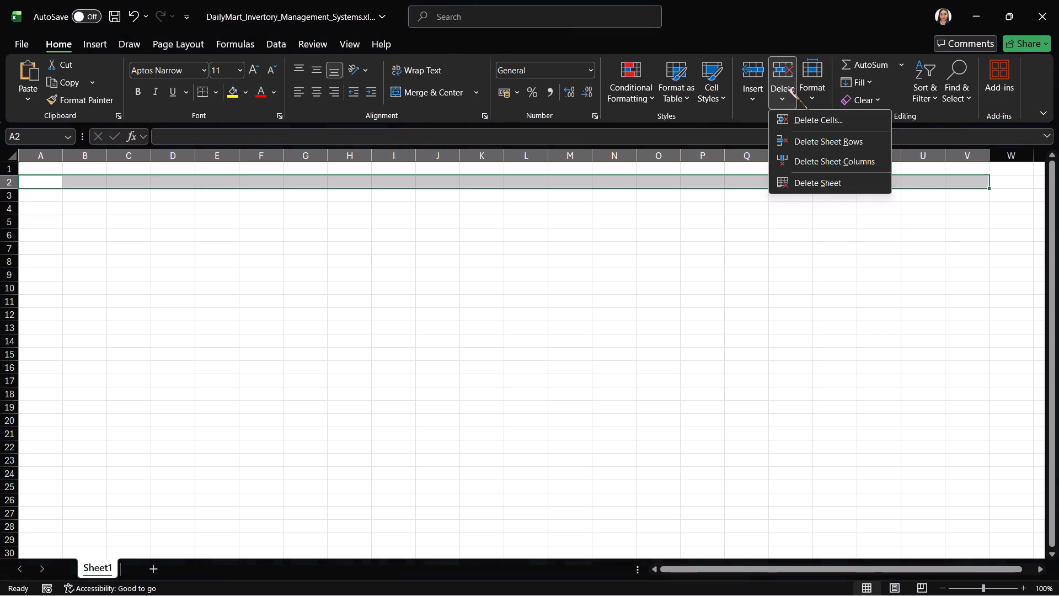
left_click(788, 87)
left_click(788, 87)
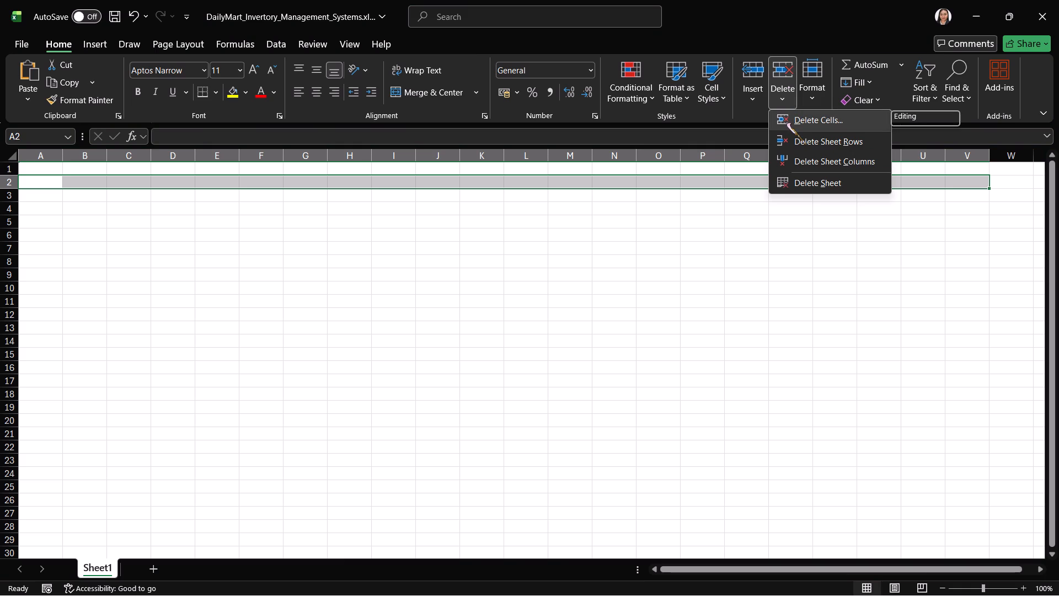
left_click(786, 122)
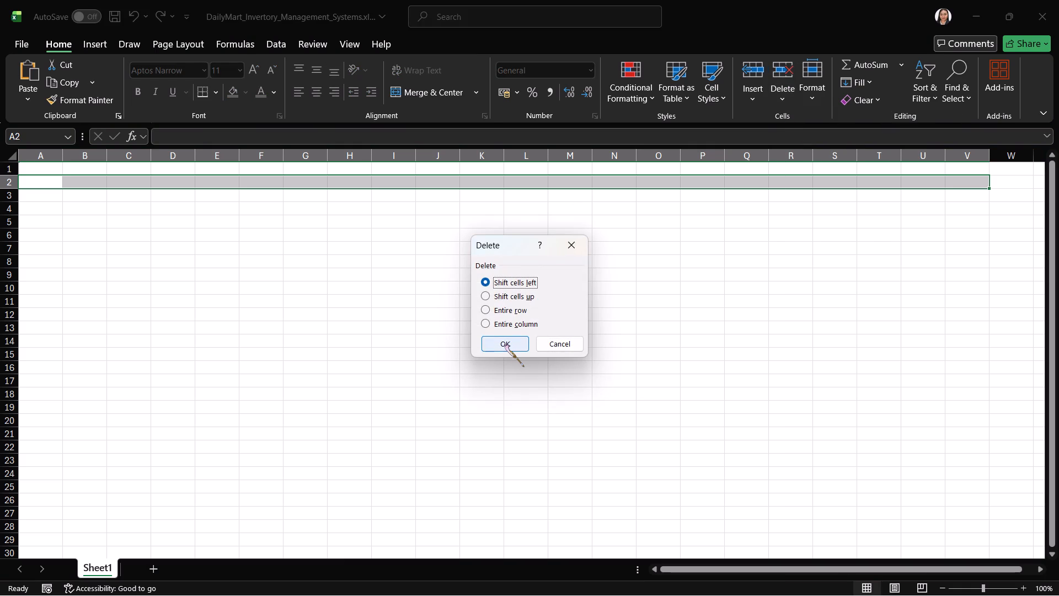
left_click(504, 344)
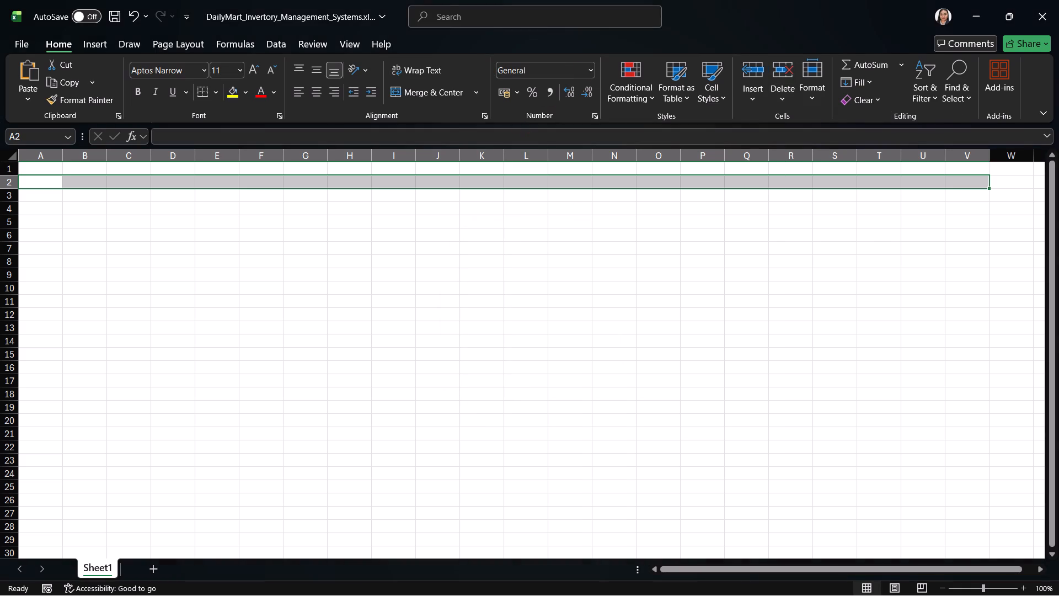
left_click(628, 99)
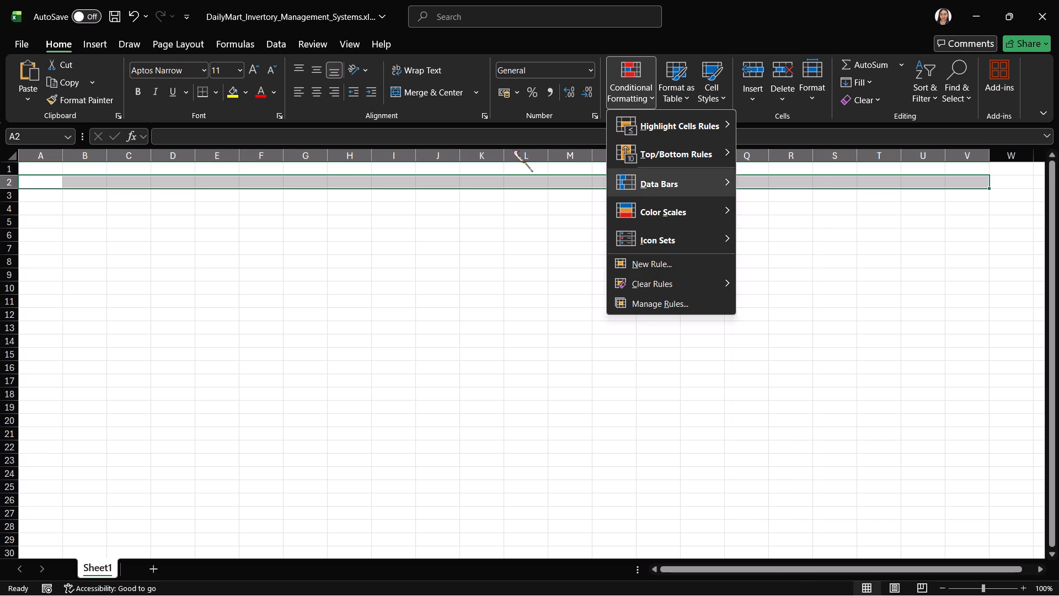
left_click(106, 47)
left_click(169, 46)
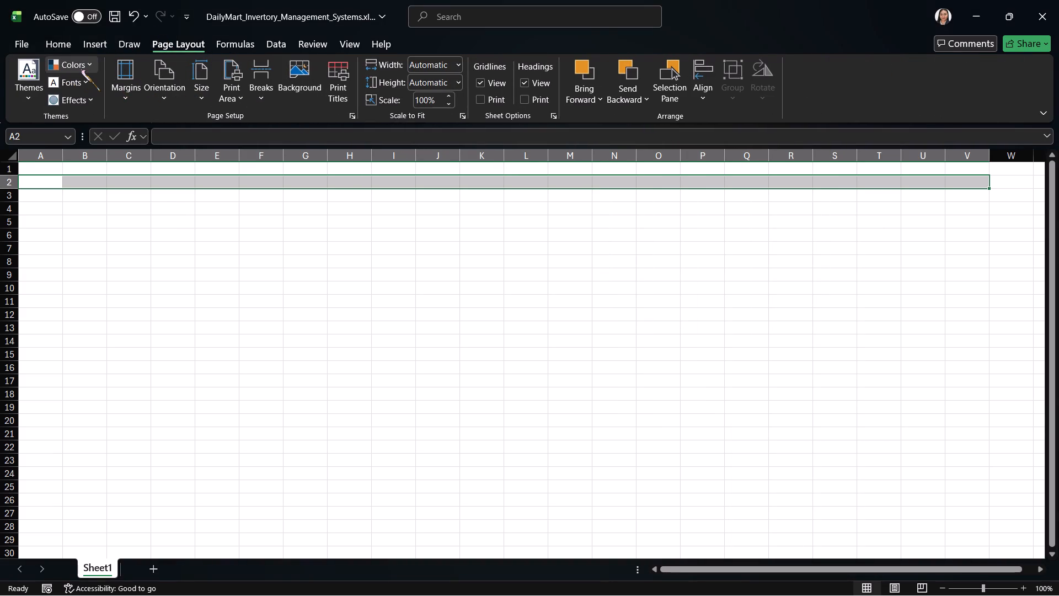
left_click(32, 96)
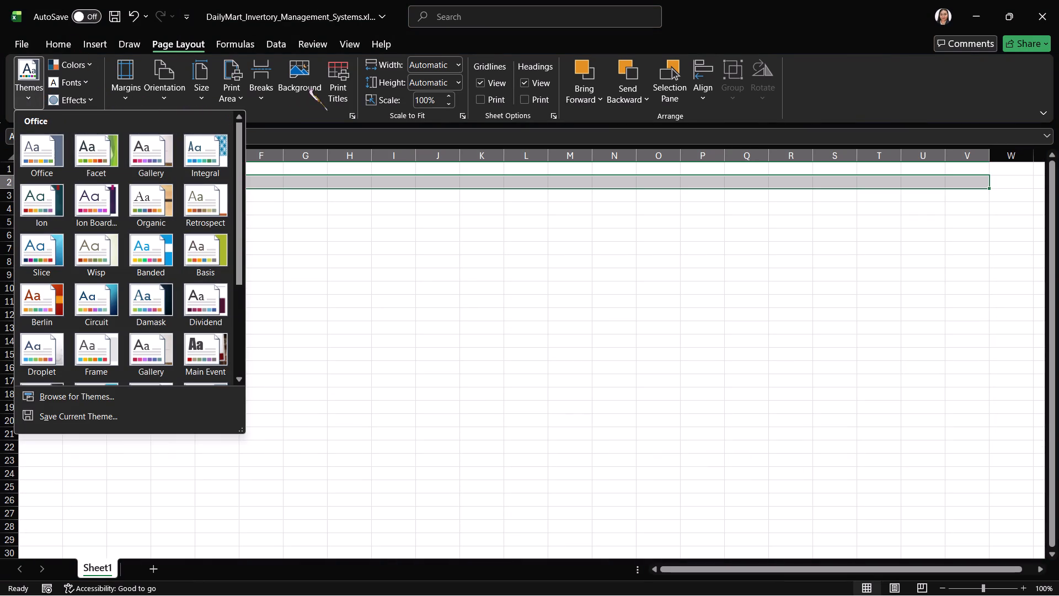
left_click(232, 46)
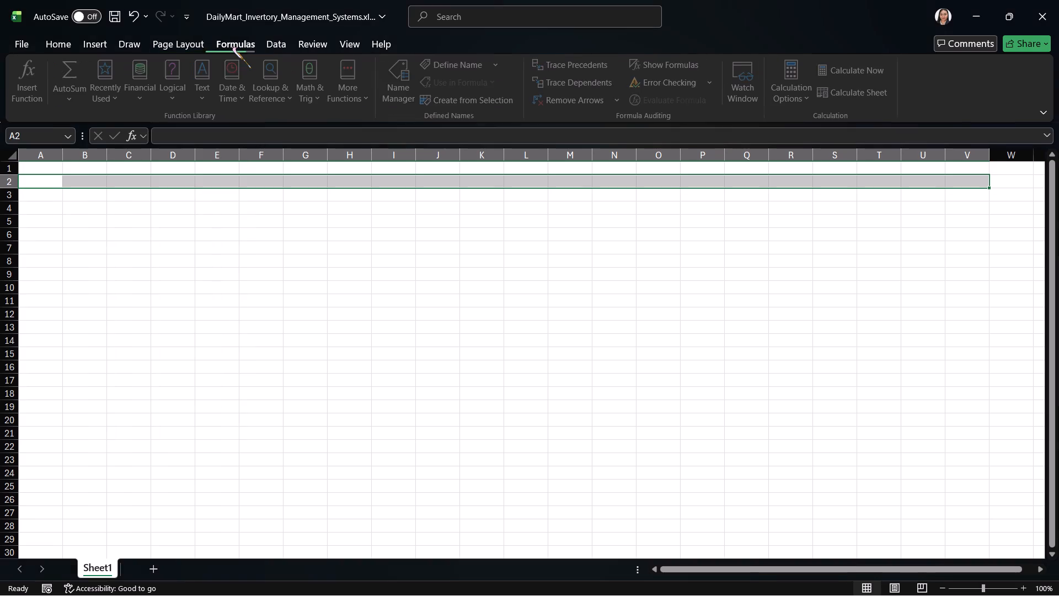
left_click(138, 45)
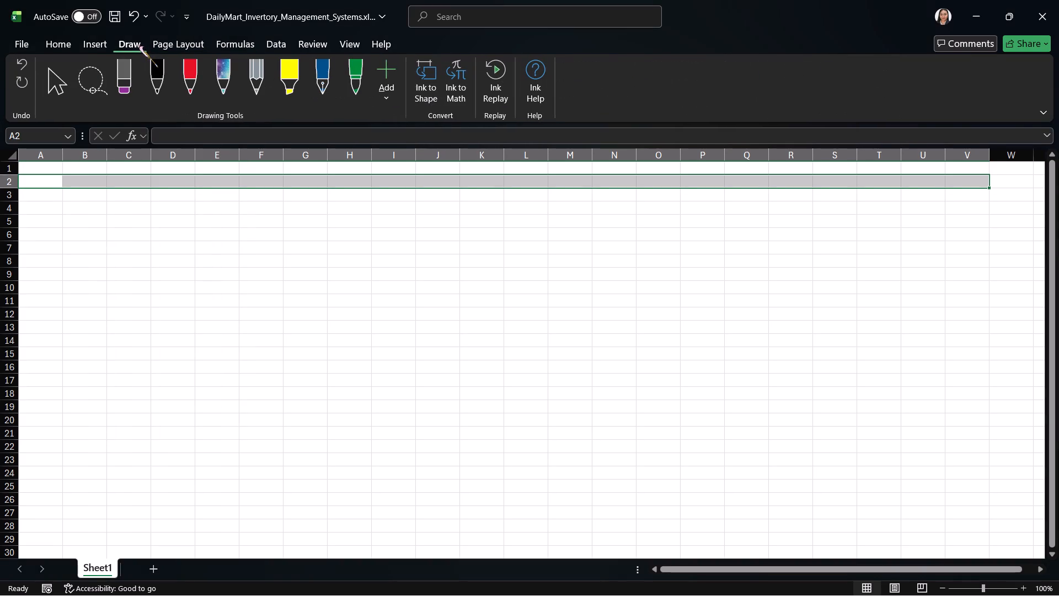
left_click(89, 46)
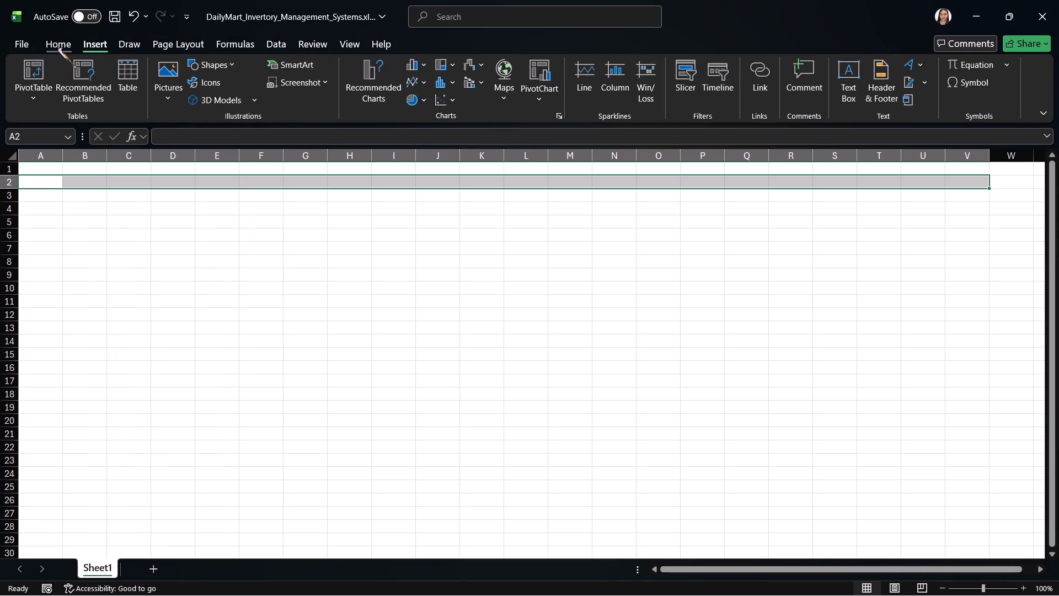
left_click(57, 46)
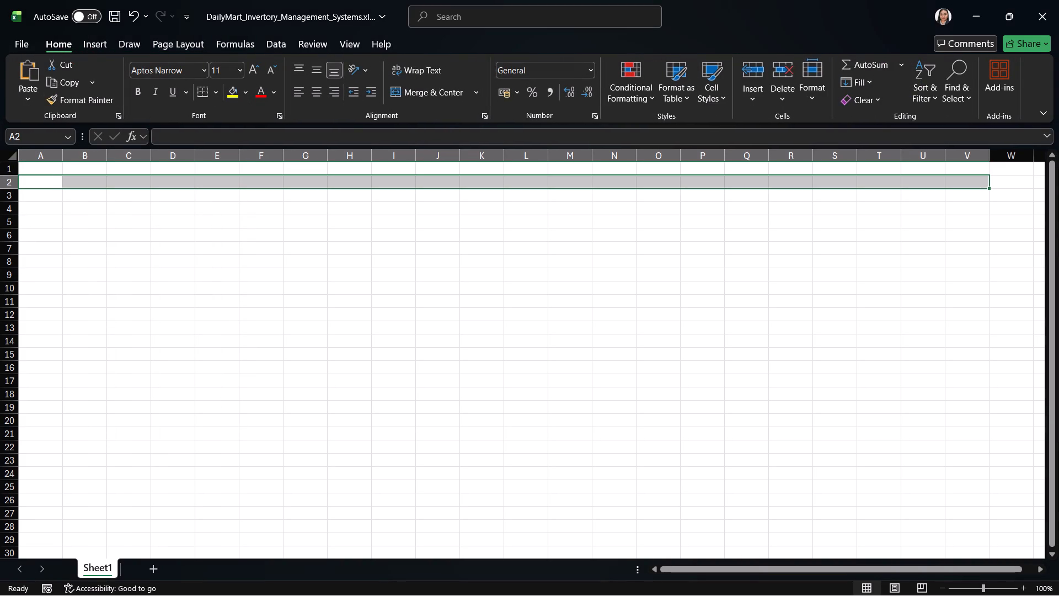
Enter the title Office Supplies Sales Data - No 2026 in cell B2.
left_click(97, 182)
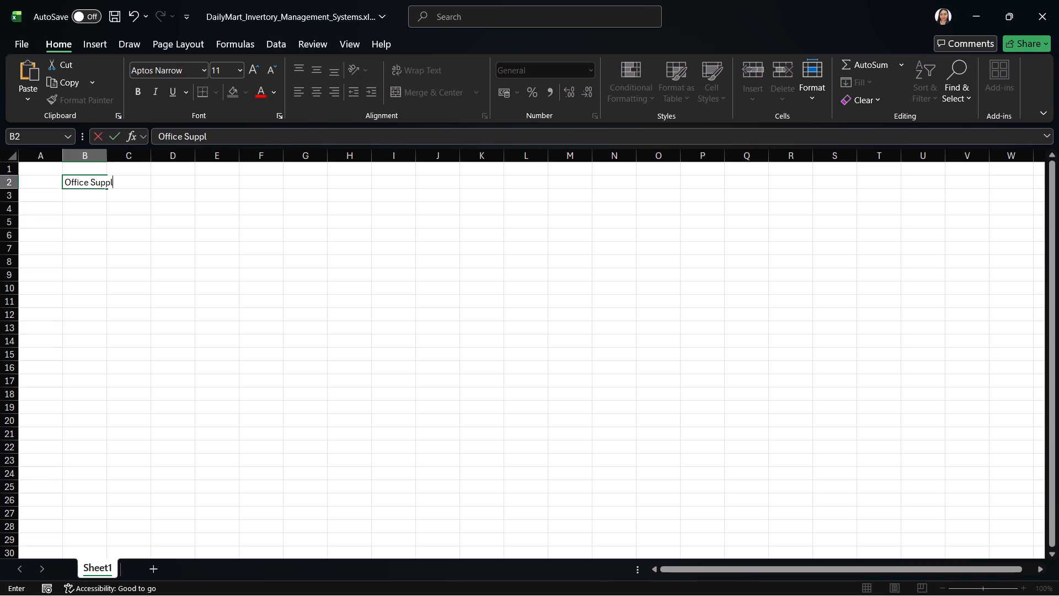
type("ies")
key("BackSpace")
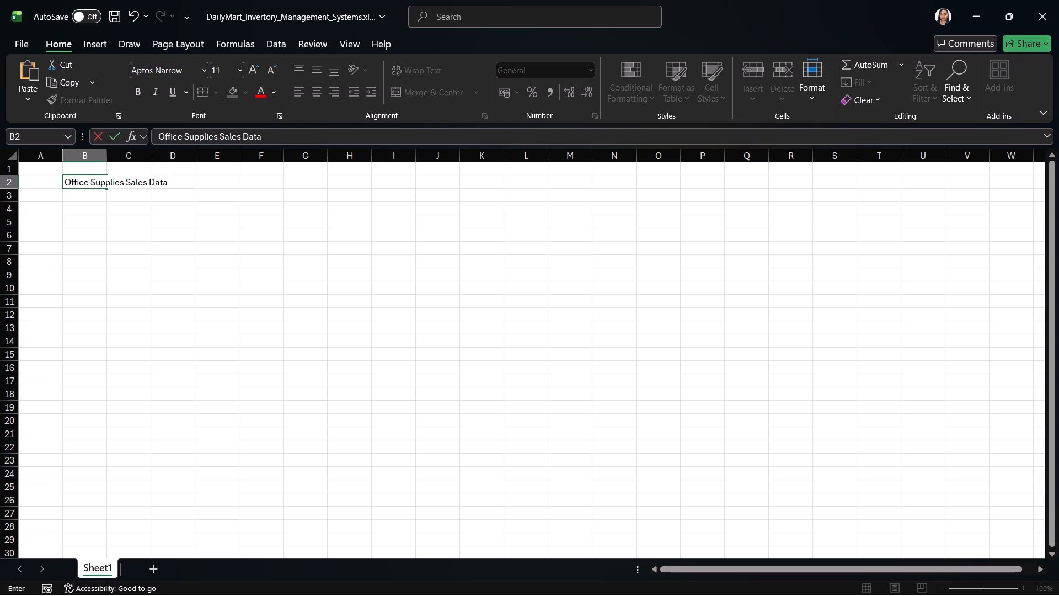
key("space")
key("o")
key("space")
type("2026")
key("Return")
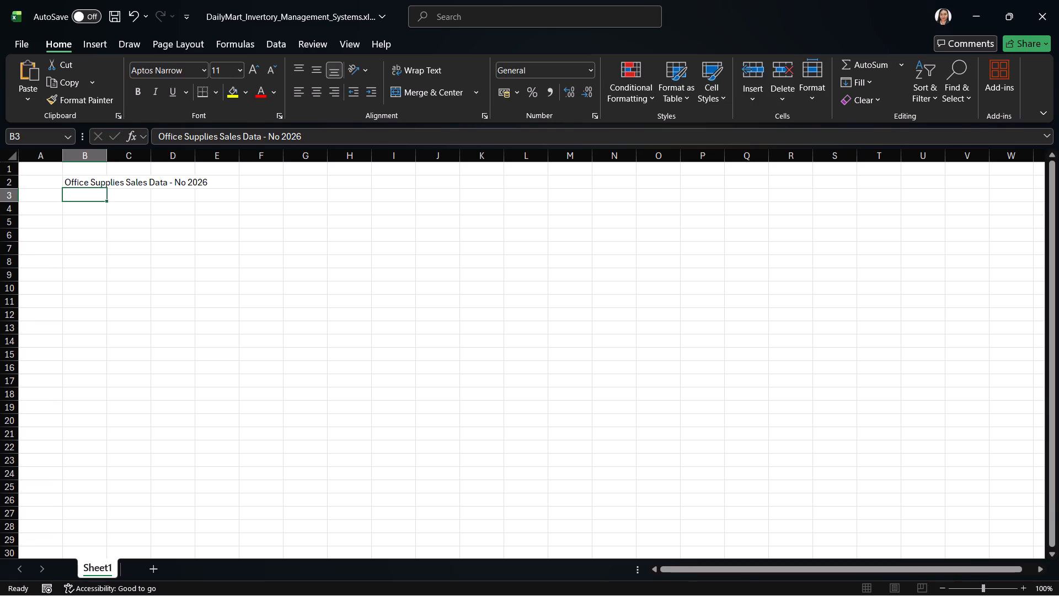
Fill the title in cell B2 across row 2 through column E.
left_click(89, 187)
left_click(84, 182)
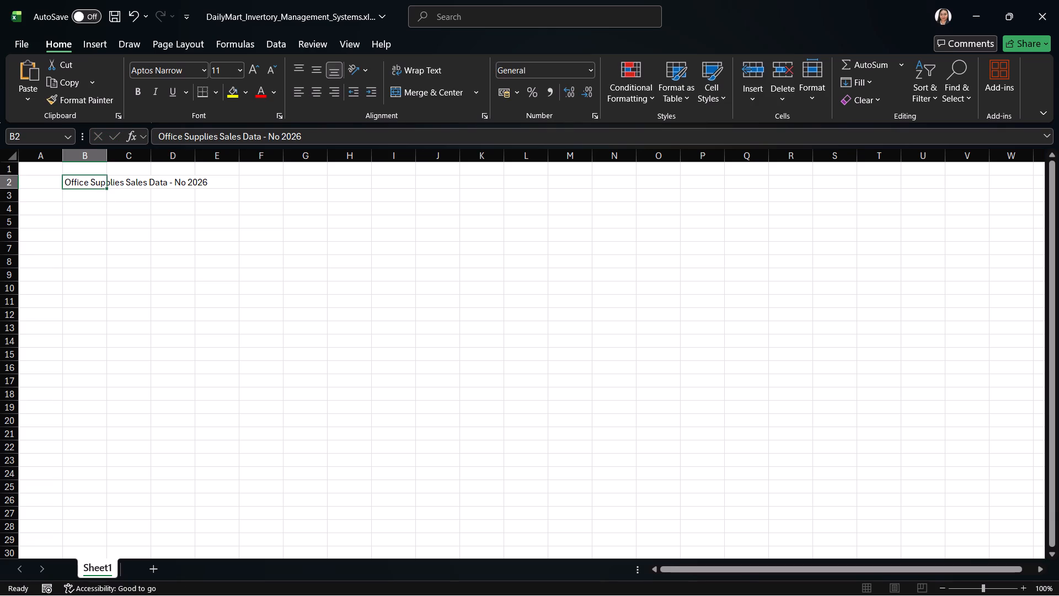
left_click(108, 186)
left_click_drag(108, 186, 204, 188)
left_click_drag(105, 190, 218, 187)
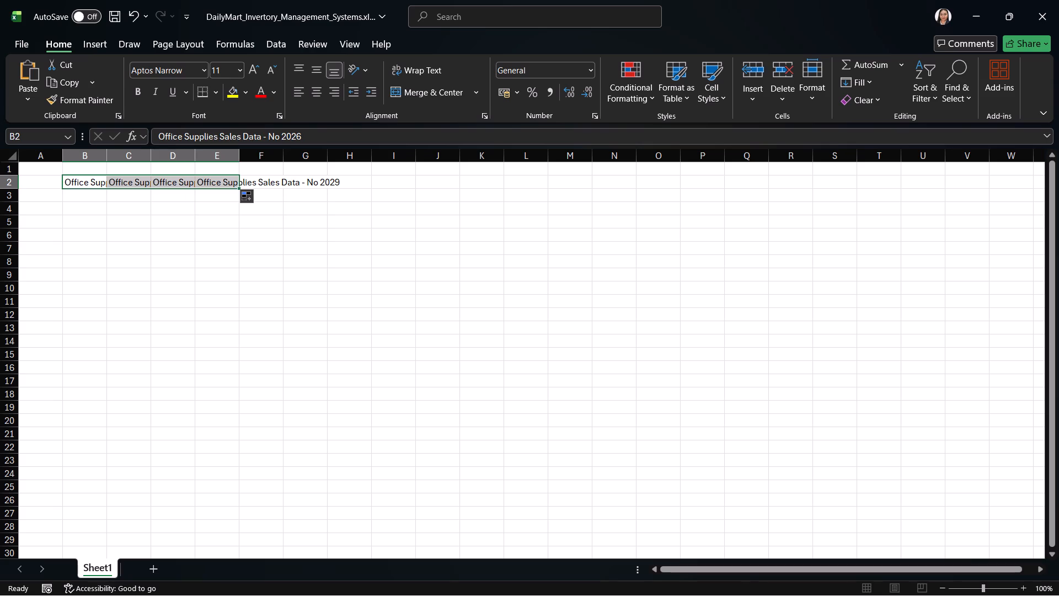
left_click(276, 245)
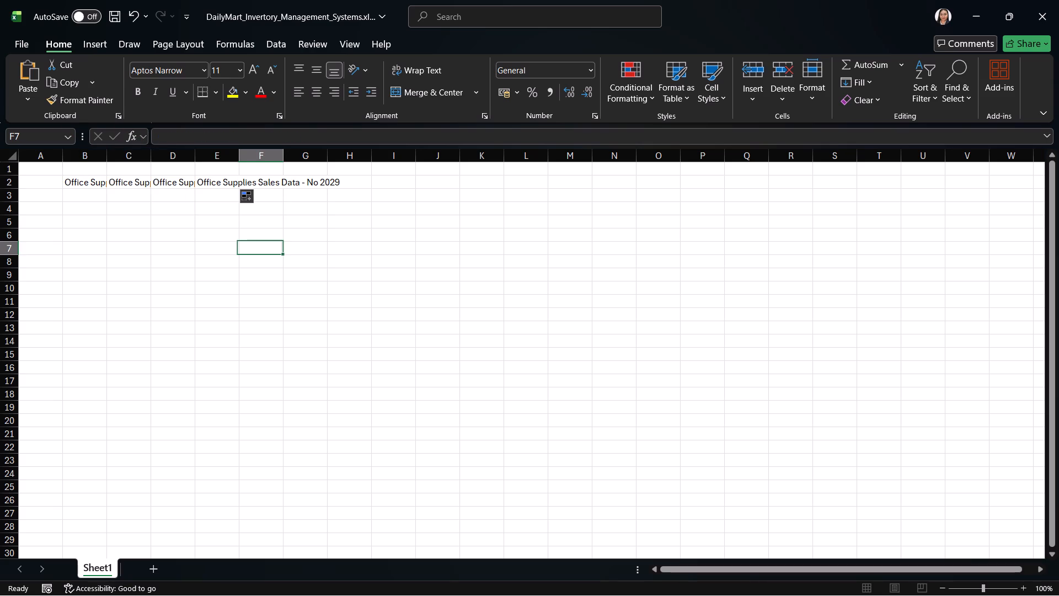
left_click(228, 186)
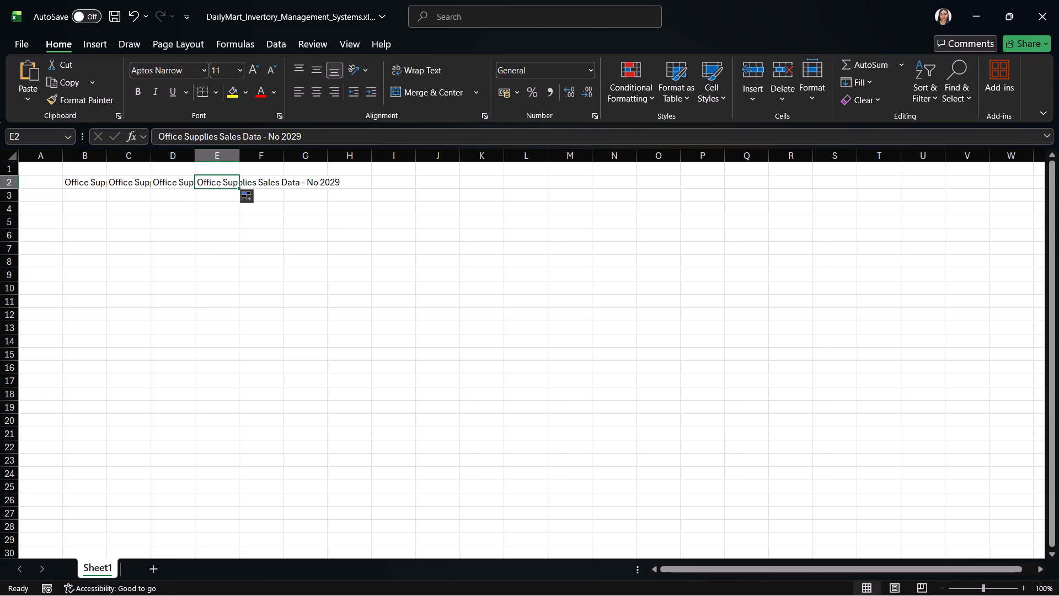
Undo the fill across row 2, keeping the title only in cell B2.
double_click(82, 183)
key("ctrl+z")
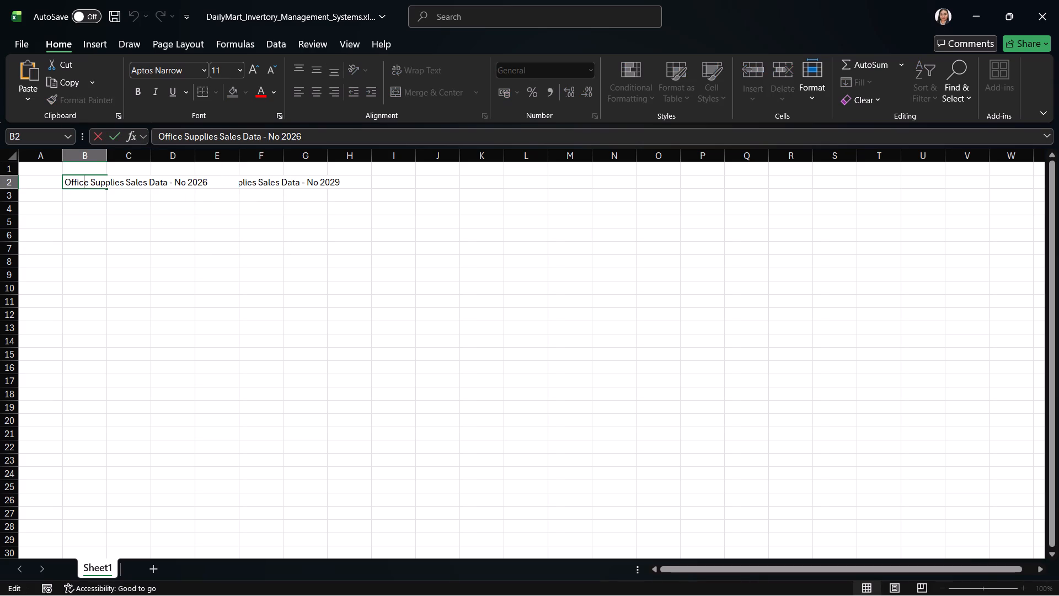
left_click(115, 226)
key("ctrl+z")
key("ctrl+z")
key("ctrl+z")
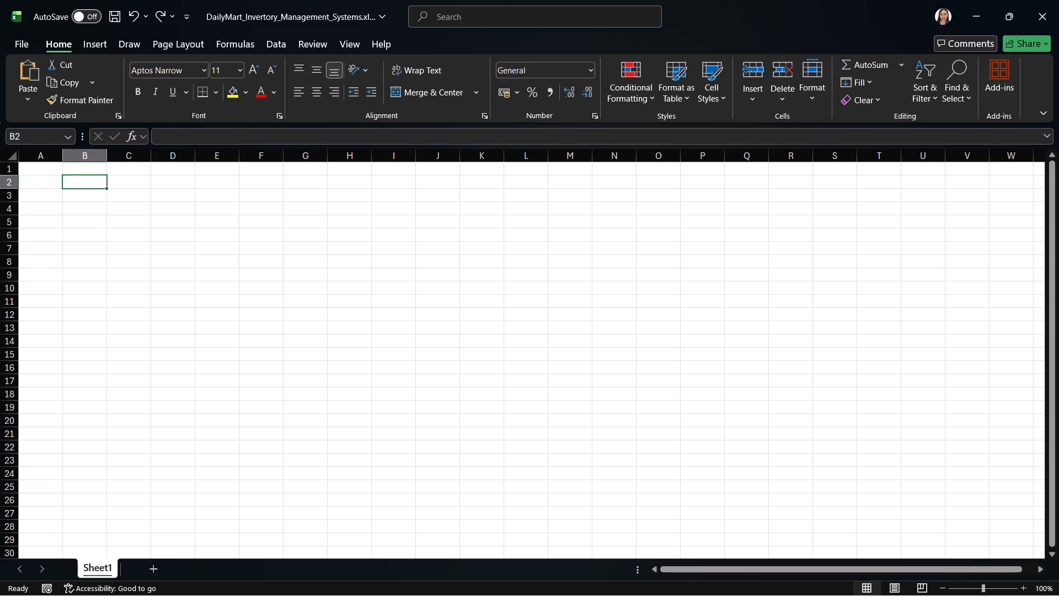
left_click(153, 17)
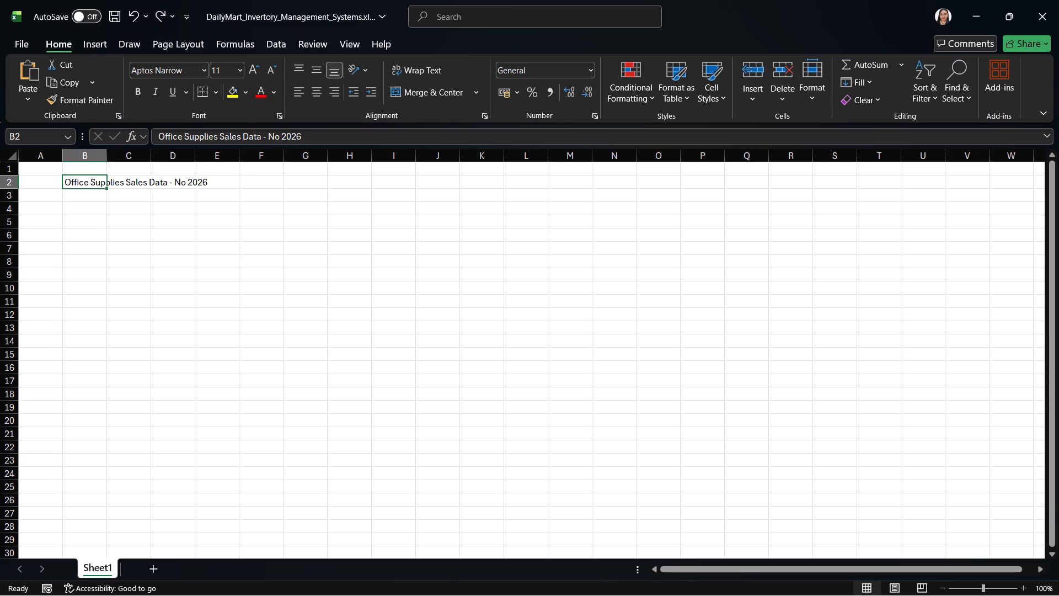
Format the title range A1:E3 as bold Times New Roman at font size 12.
key("ctrl+a")
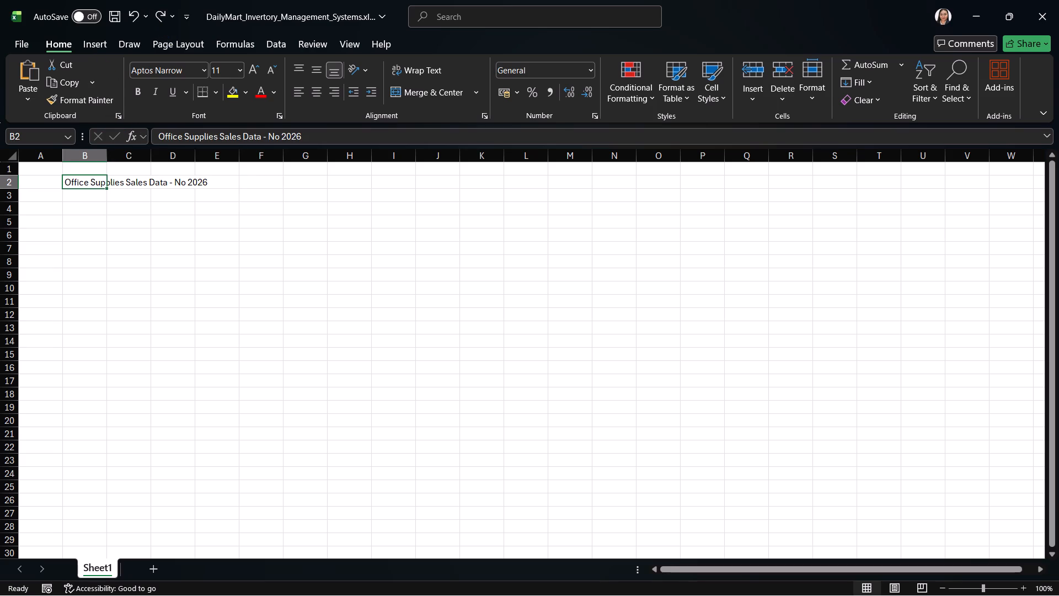
left_click(166, 198)
left_click_drag(242, 207, 55, 175)
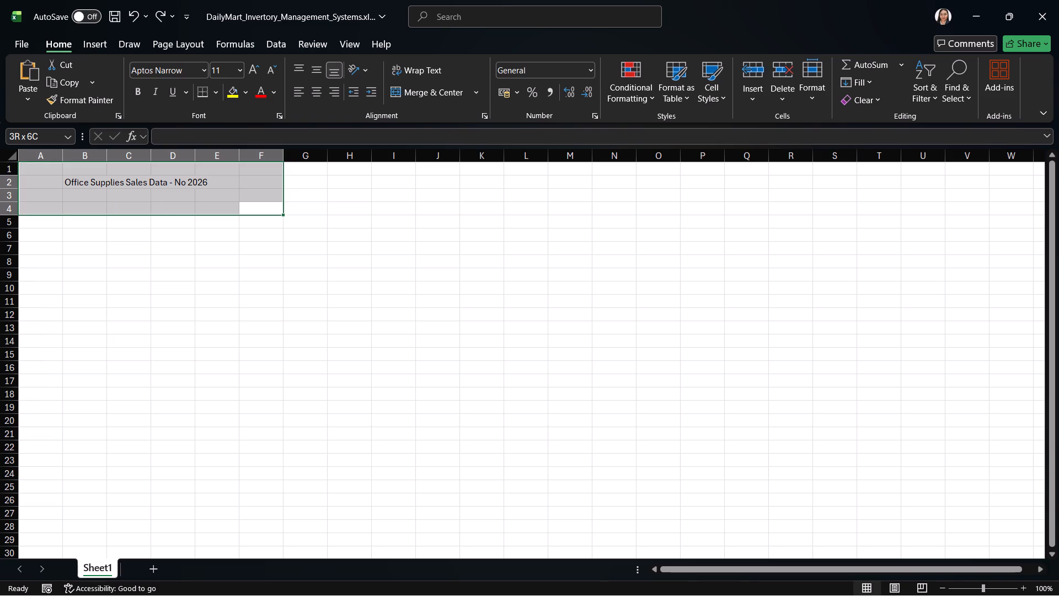
left_click_drag(55, 175, 57, 166)
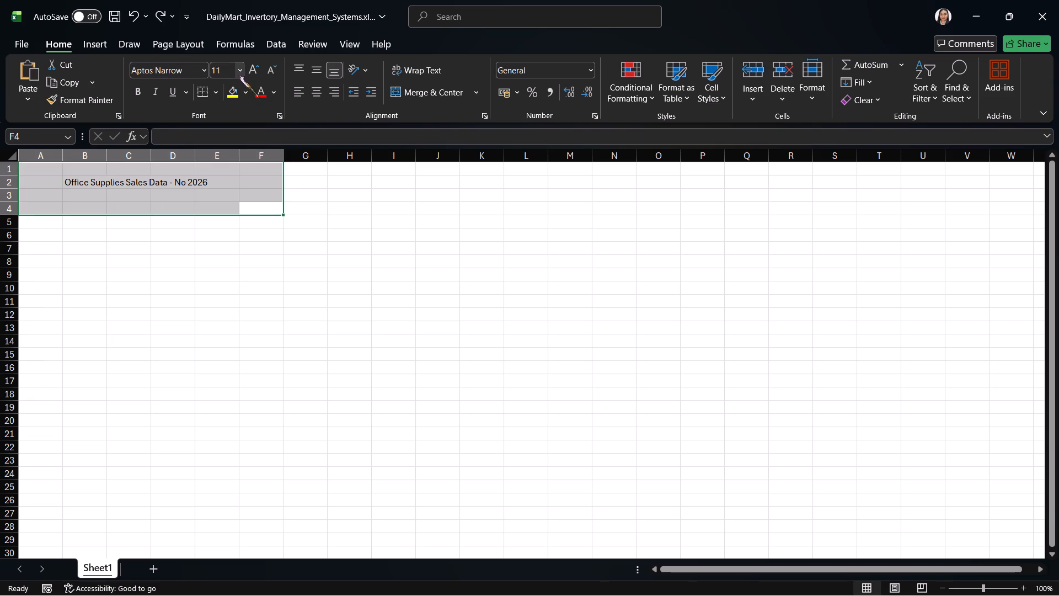
left_click(206, 184)
left_click_drag(215, 200, 146, 171)
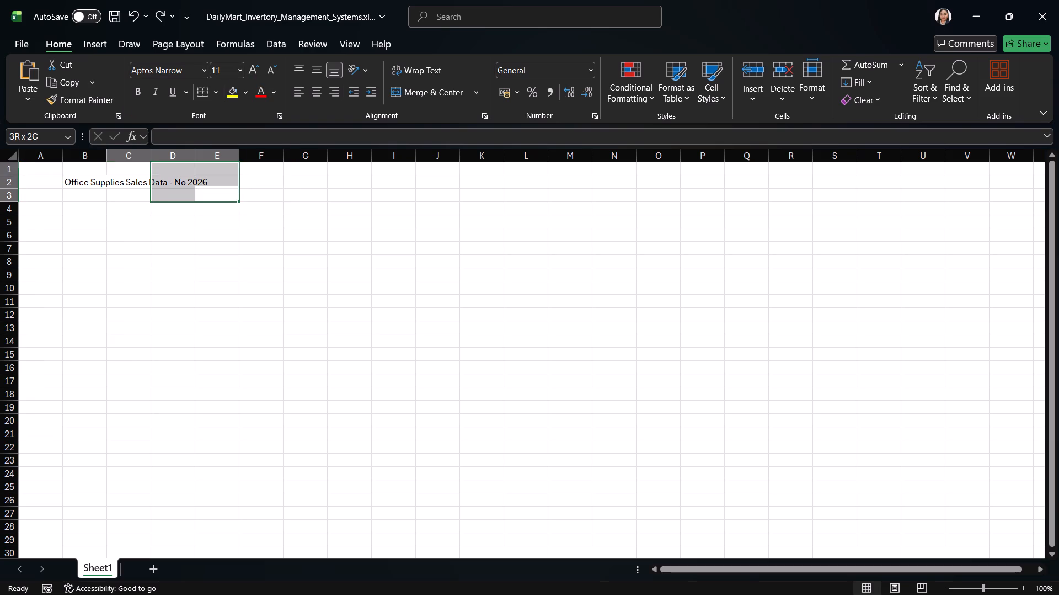
left_click_drag(146, 171, 46, 174)
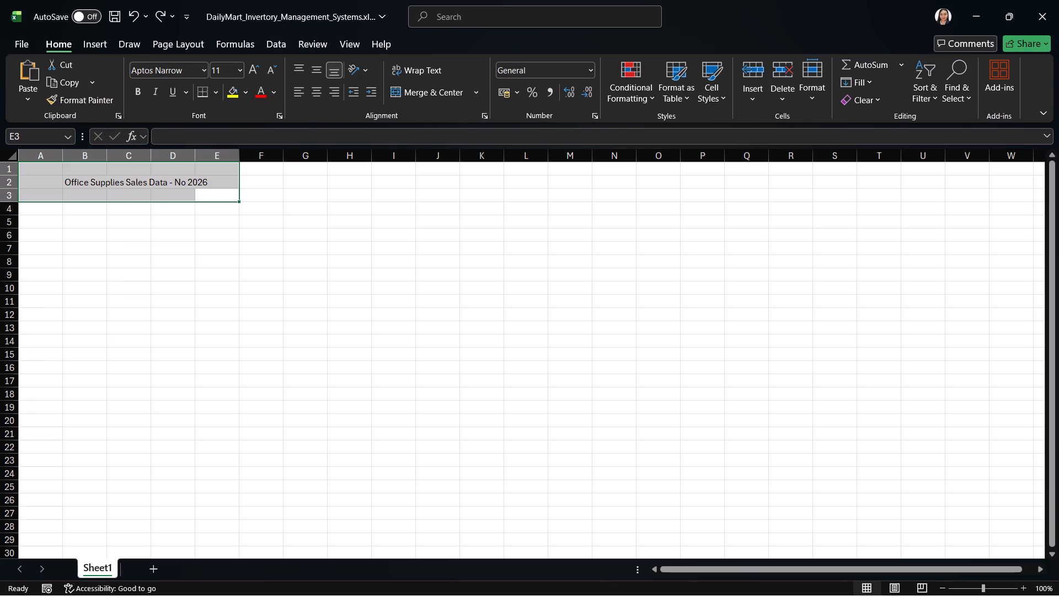
left_click(137, 91)
left_click(190, 72)
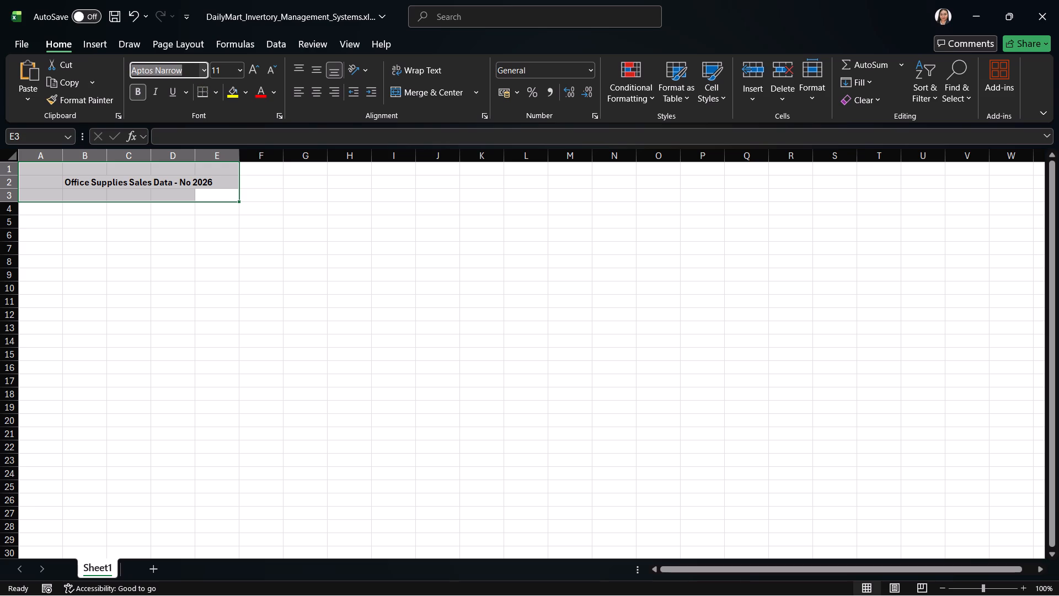
key("Return")
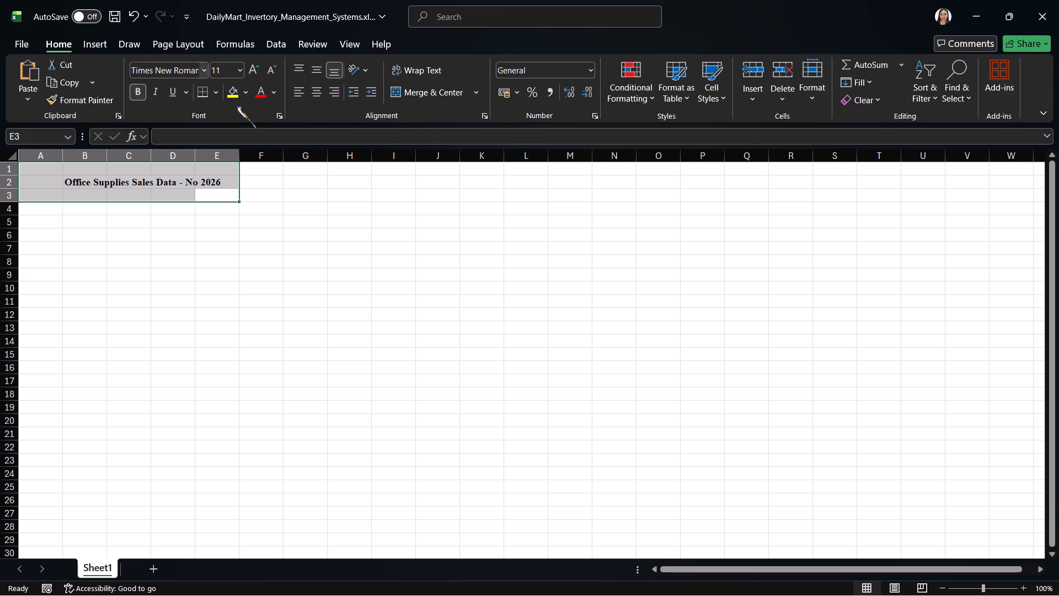
left_click(255, 70)
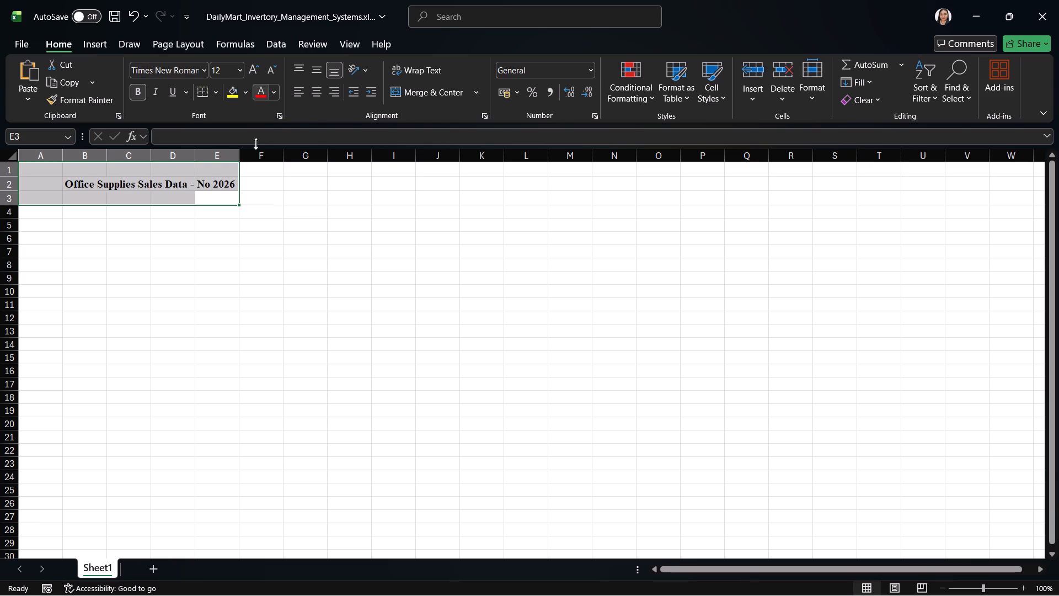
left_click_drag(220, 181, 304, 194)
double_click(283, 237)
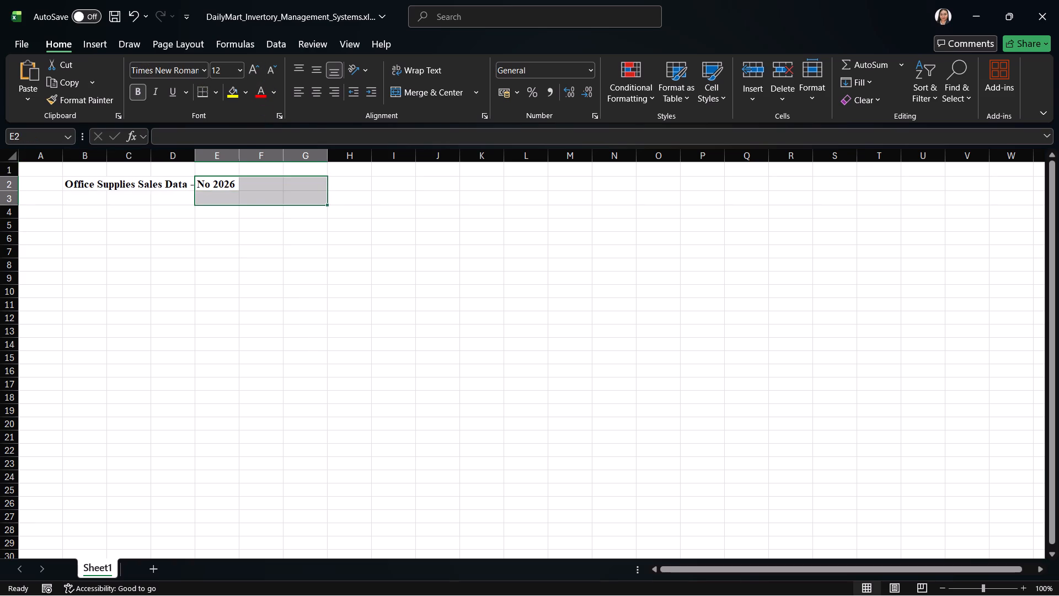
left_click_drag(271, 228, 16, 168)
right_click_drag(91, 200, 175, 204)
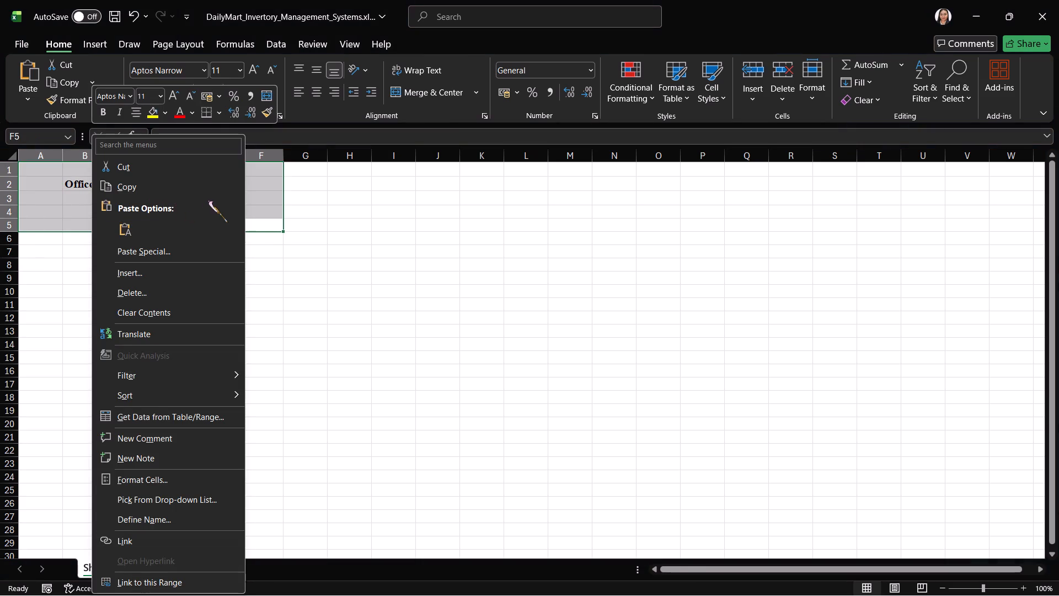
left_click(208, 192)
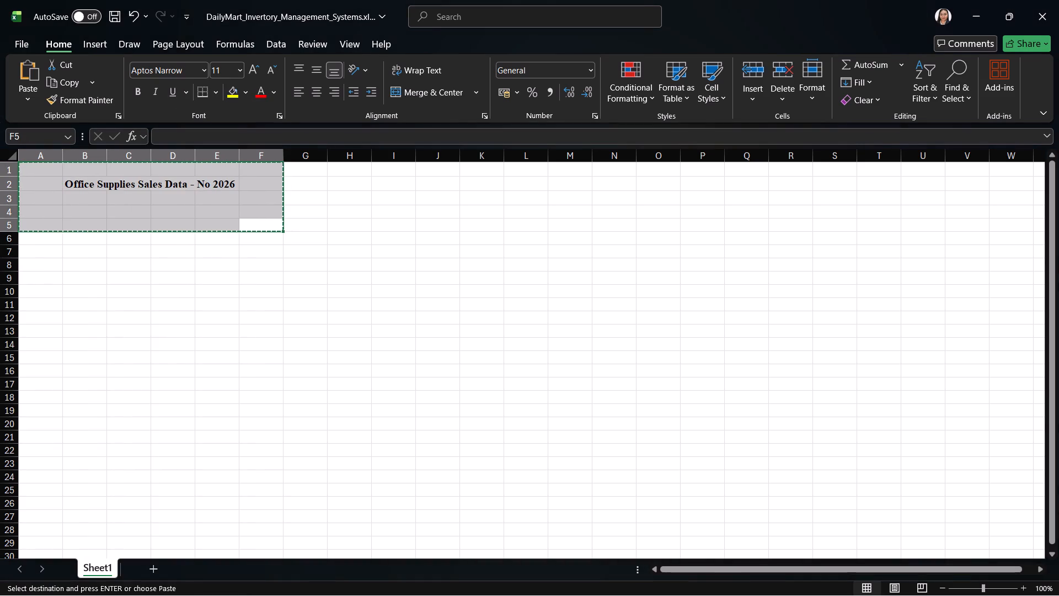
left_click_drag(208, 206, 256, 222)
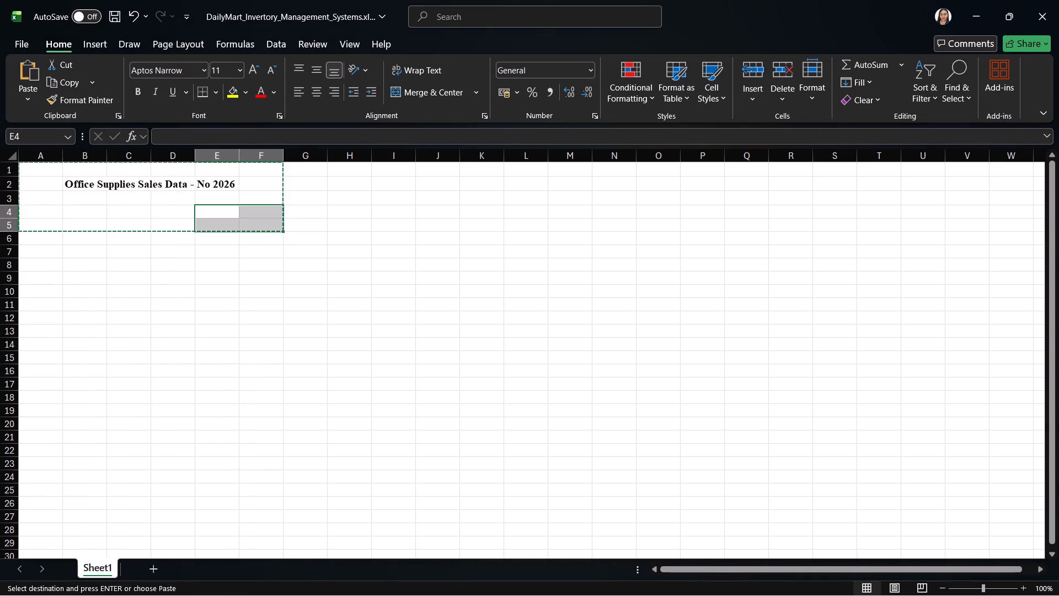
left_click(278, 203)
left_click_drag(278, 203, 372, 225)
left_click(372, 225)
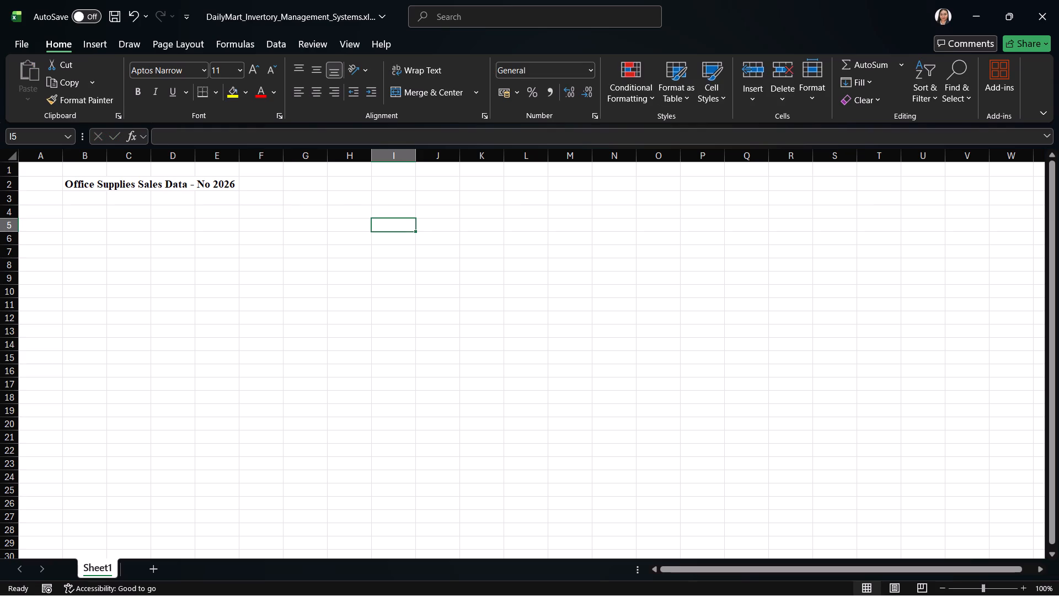
Format cell A4 as a table named Table1 without existing headers, using the Light style with an orange header row.
left_click(44, 212)
left_click(634, 106)
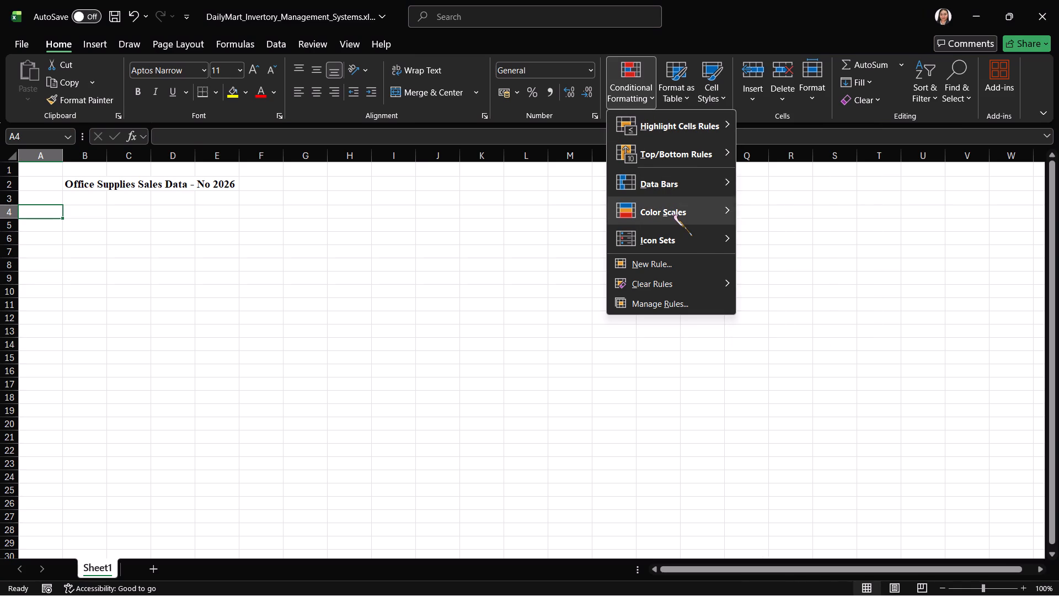
left_click(687, 93)
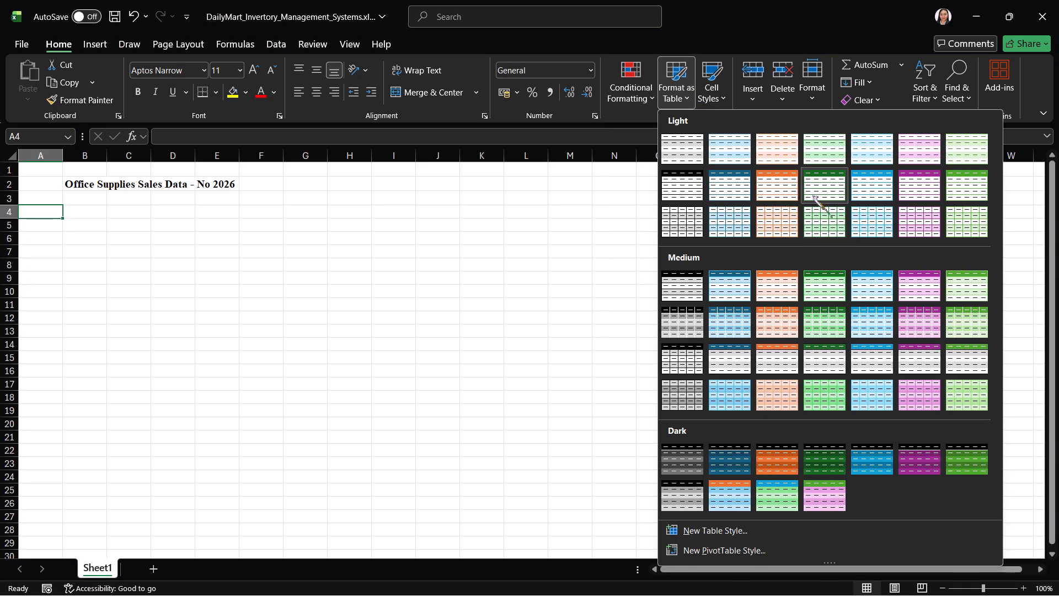
left_click(778, 175)
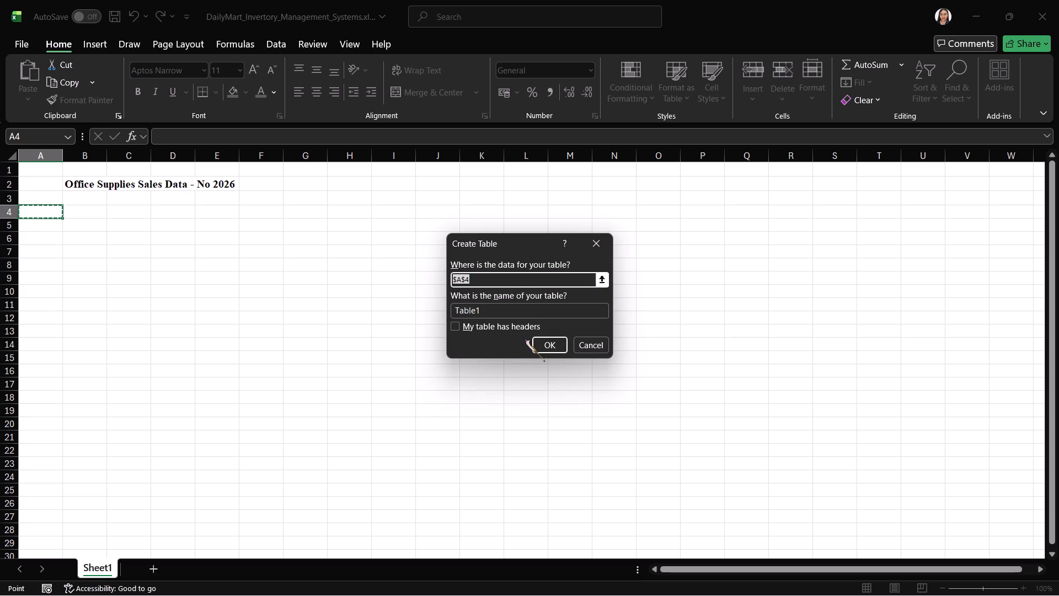
left_click(548, 345)
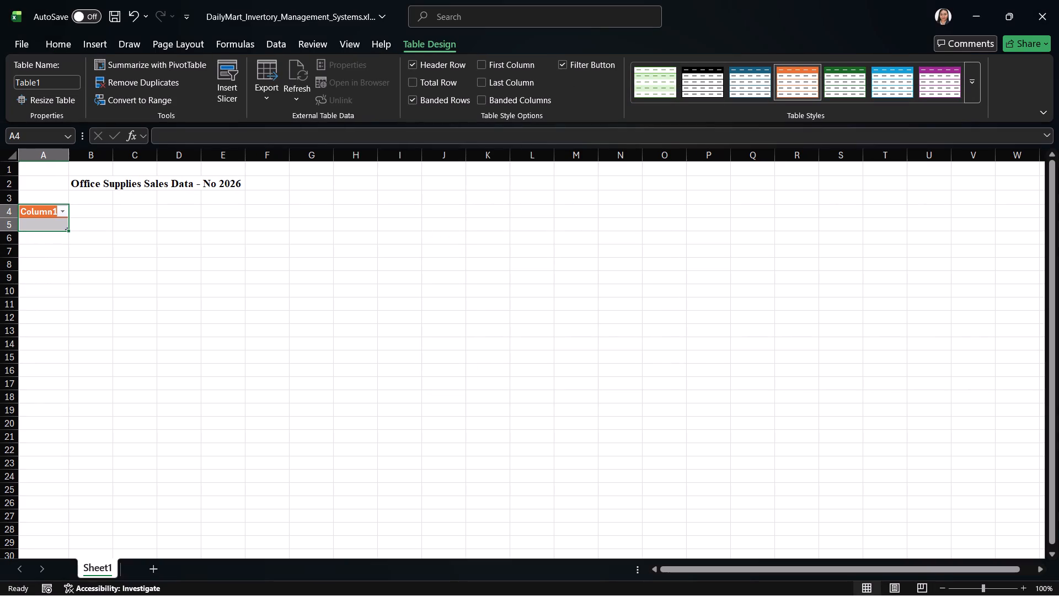
Extend the table from column A through column G, keeping rows 4 and 5.
left_click(65, 227)
left_click_drag(65, 227, 281, 273)
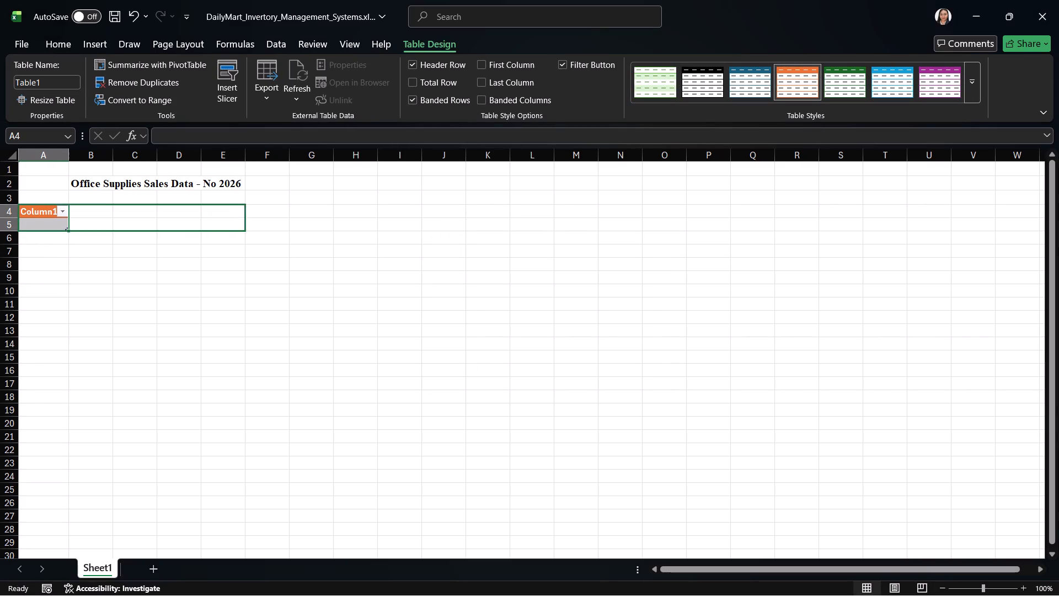
left_click_drag(281, 273, 349, 283)
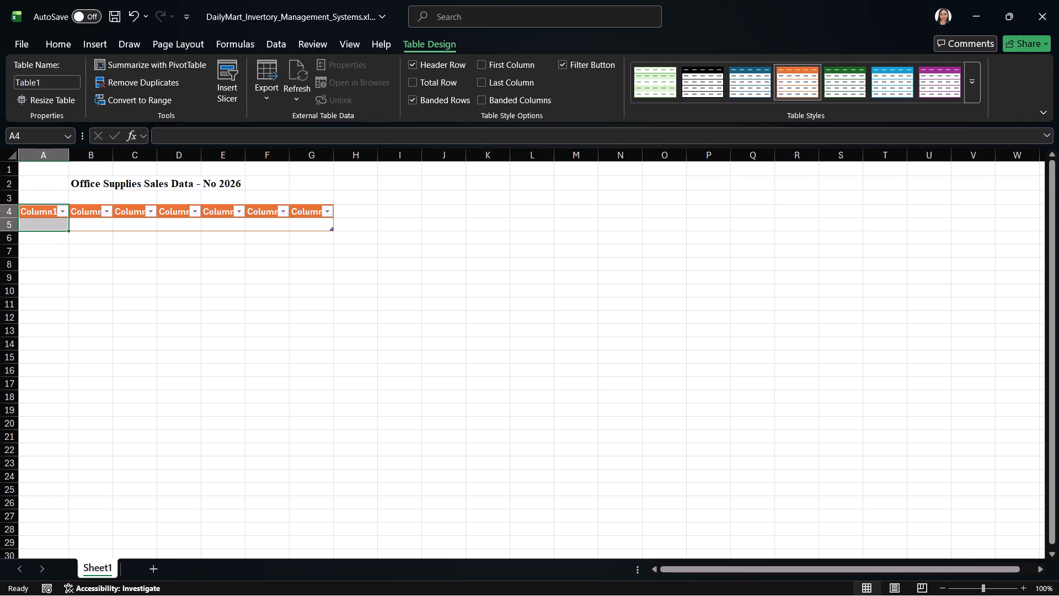
Rename the table headers in A4 and B4 as Date and Items.
double_click(47, 206)
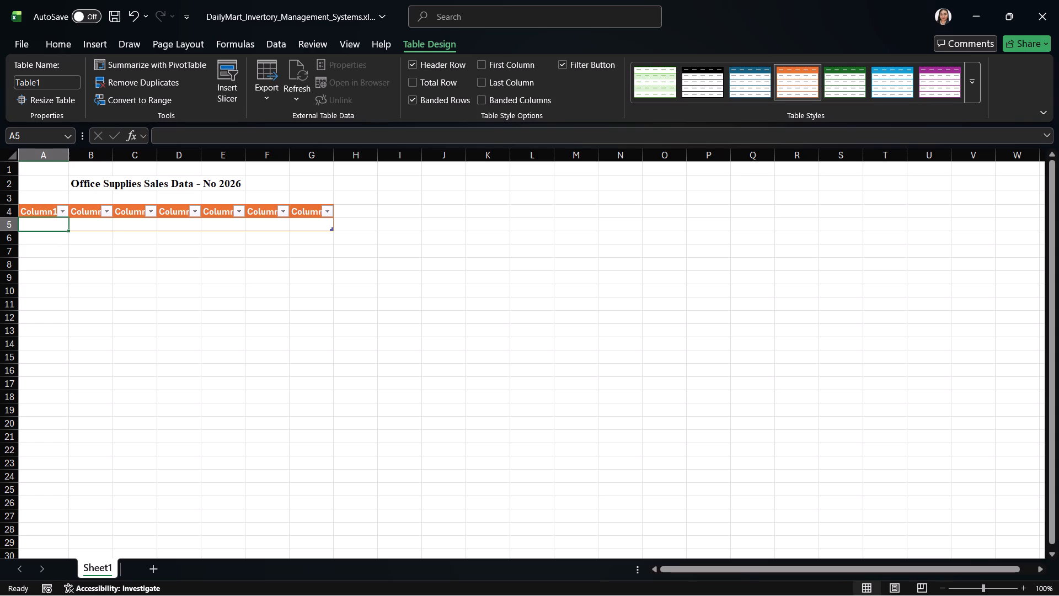
double_click(45, 211)
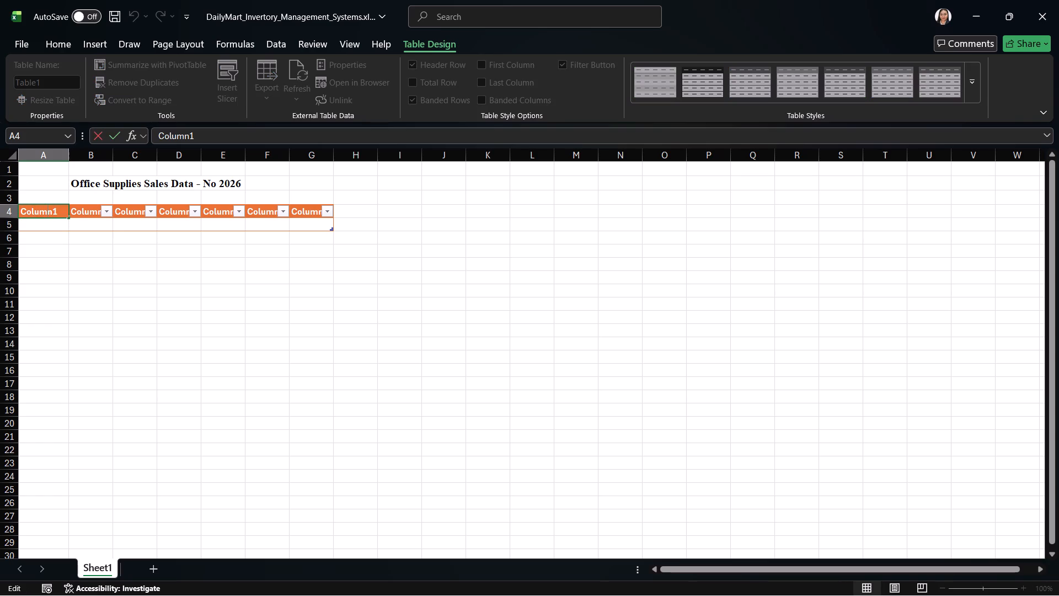
key("ctrl+a")
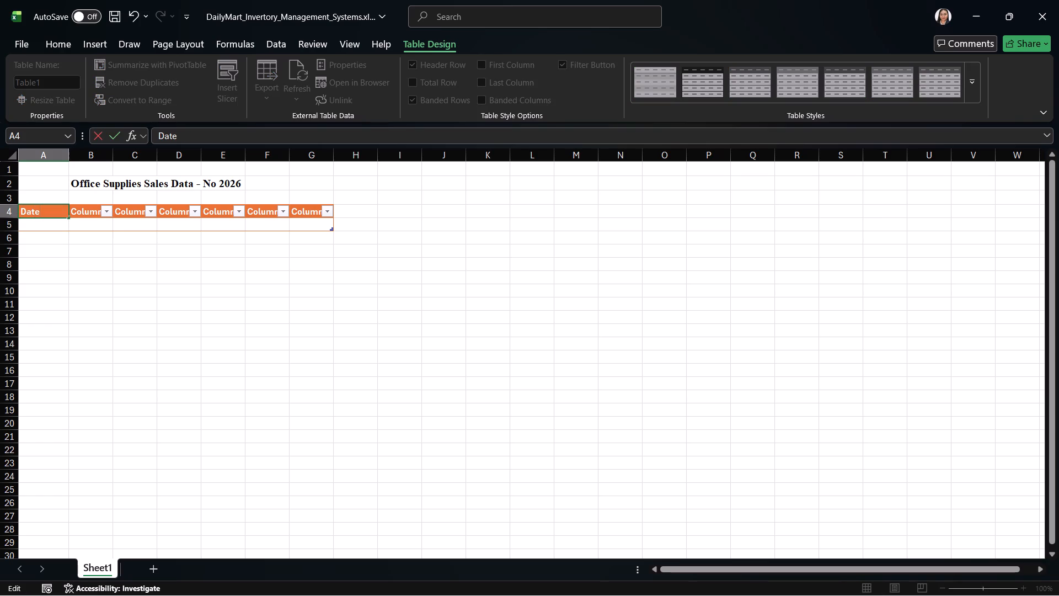
left_click(91, 212)
double_click(91, 212)
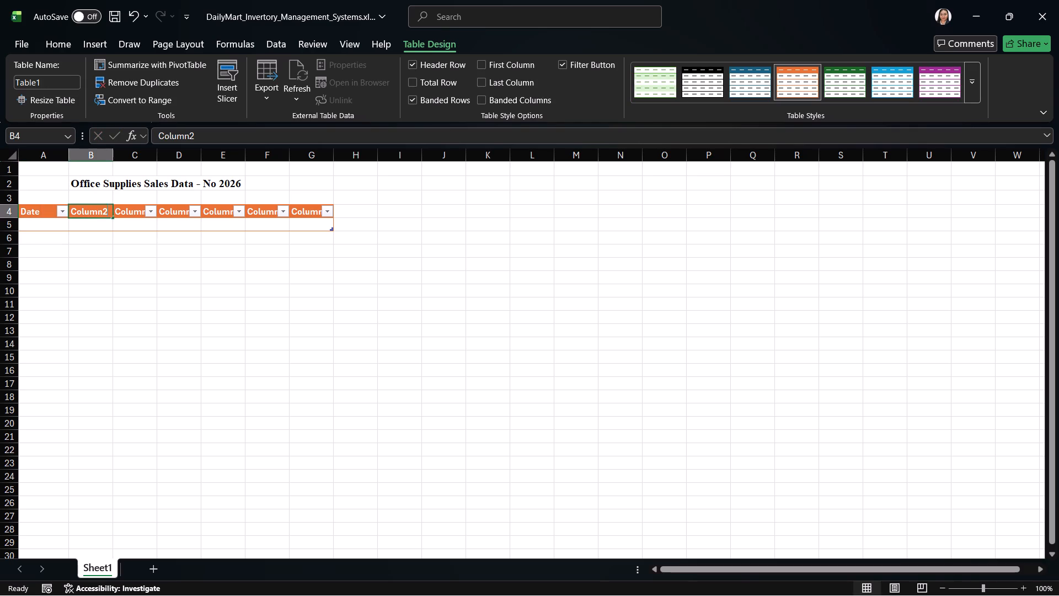
key("BackSpace")
type("tems")
key("ctrl+a")
key("BackSpace")
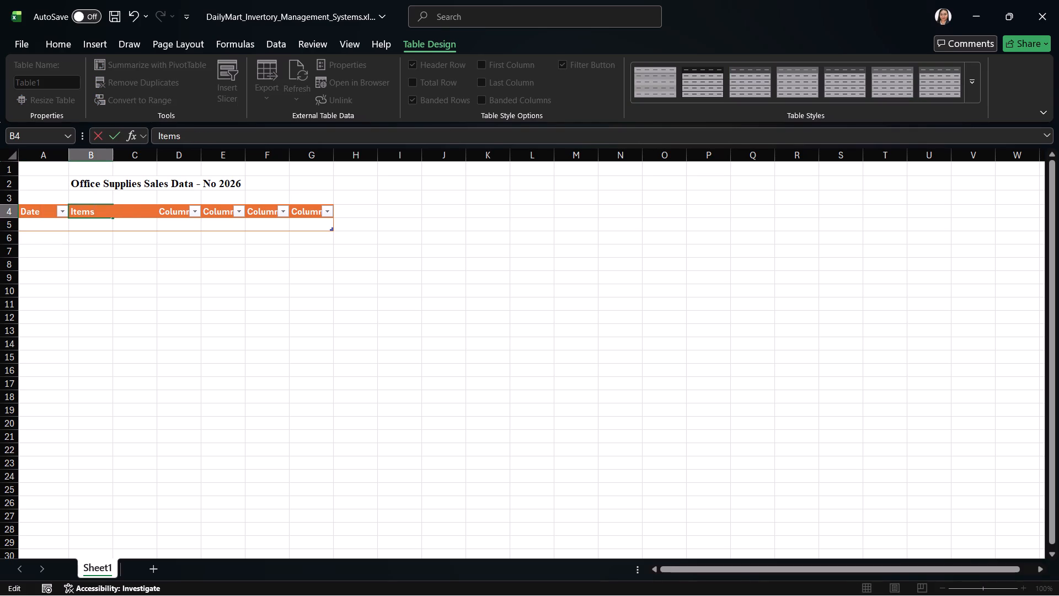
key("Right")
key("space")
key("Return")
left_click(124, 211)
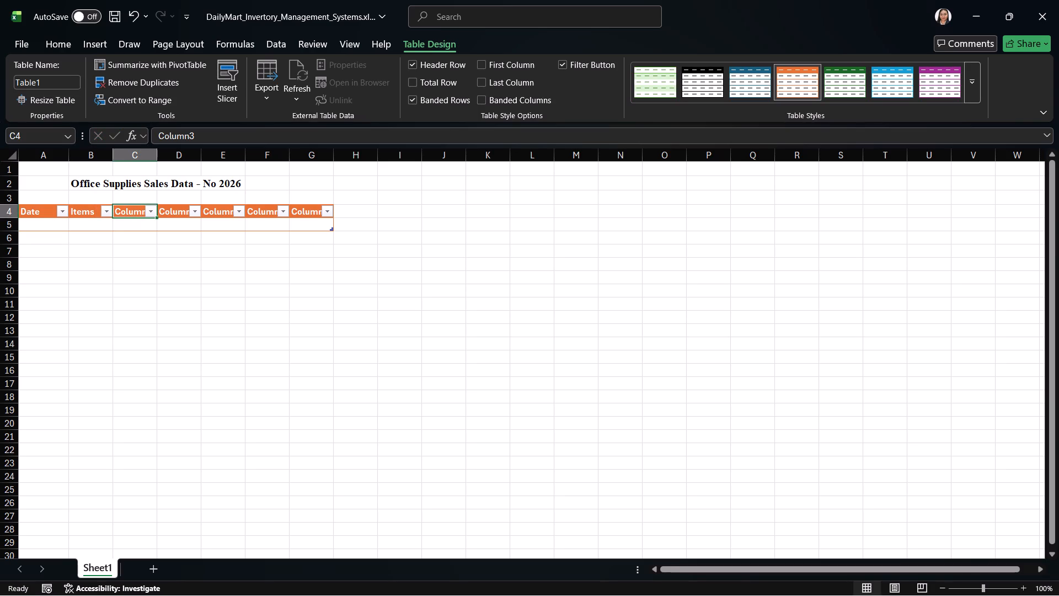
Shift the title text in cell B2 toward the middle of the table by adding leading spaces.
left_click(73, 185)
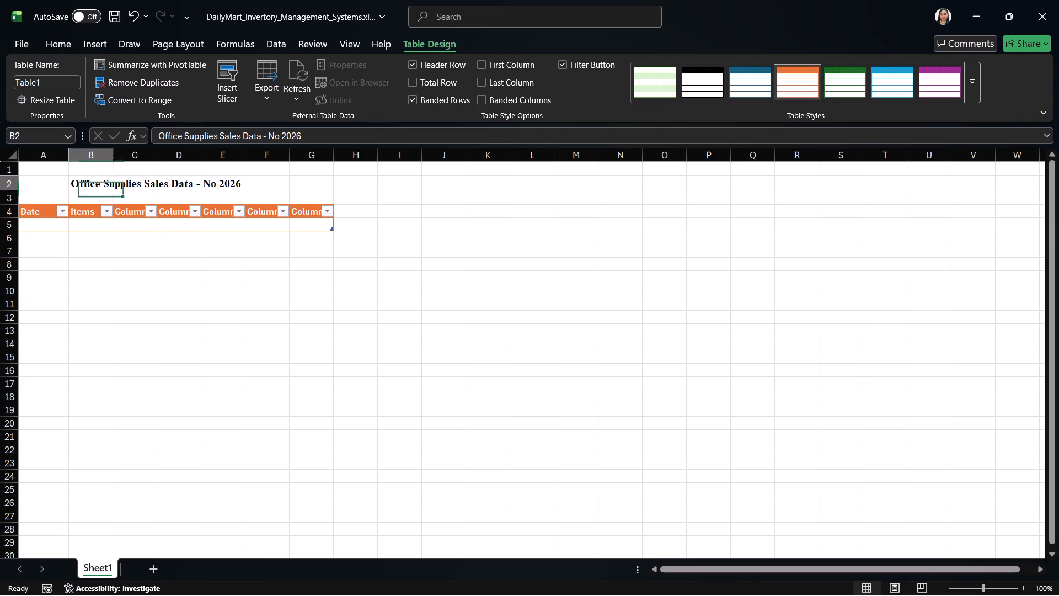
double_click(73, 185)
key("space")
key("space")
key("space")
key("space")
key("space")
key("space")
key("space")
key("space")
key("space")
key("space")
key("space")
key("space")
key("space")
key("space")
key("space")
key("space")
key("space")
key("space")
key("space")
key("space")
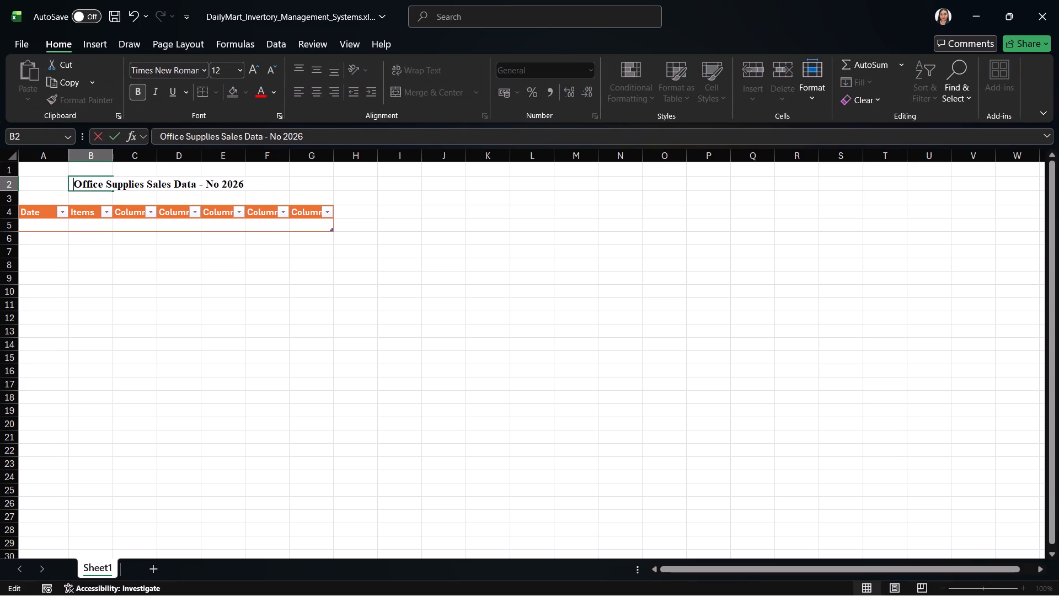
key("BackSpace")
key("BackSpace")
key("BackSpace")
key("BackSpace")
key("BackSpace")
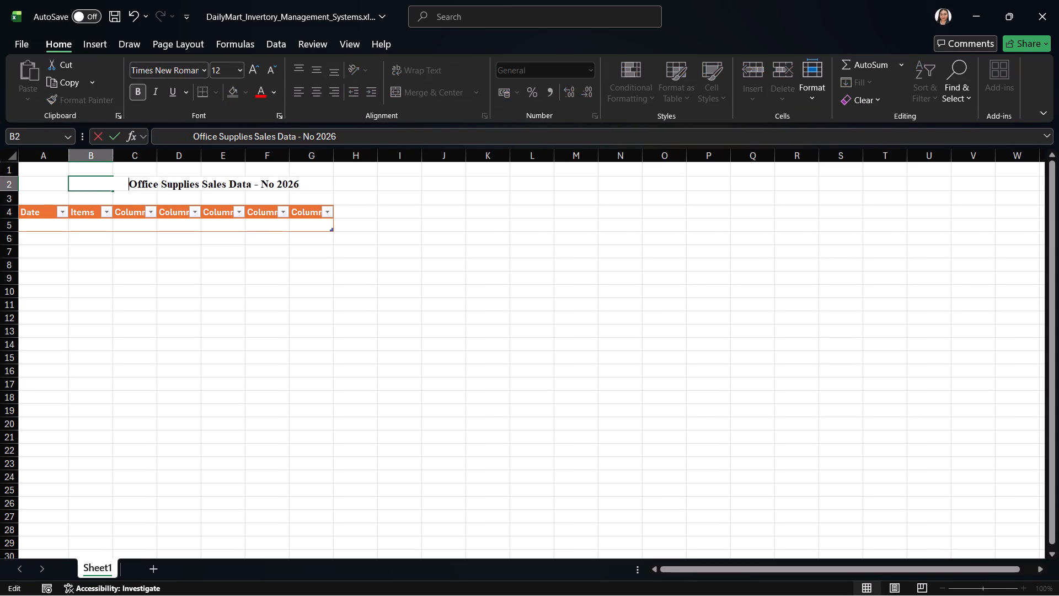
key("BackSpace")
key("BackSpace")
key("BackSpace")
key("BackSpace")
key("BackSpace")
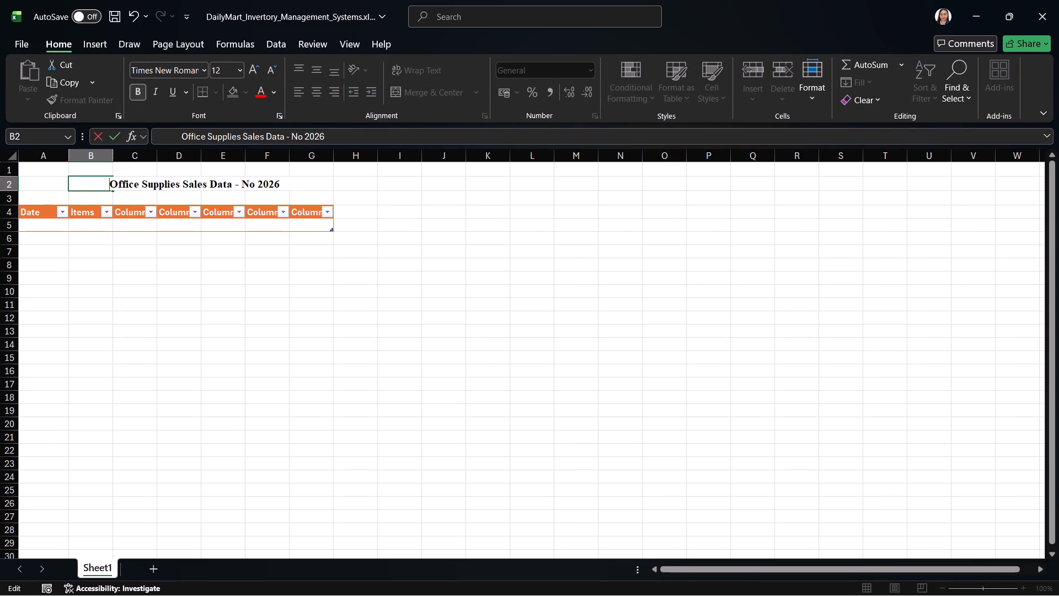
key("BackSpace")
key("BackSpace")
key("BackSpace")
key("BackSpace")
key("BackSpace")
key("BackSpace")
key("BackSpace")
key("BackSpace")
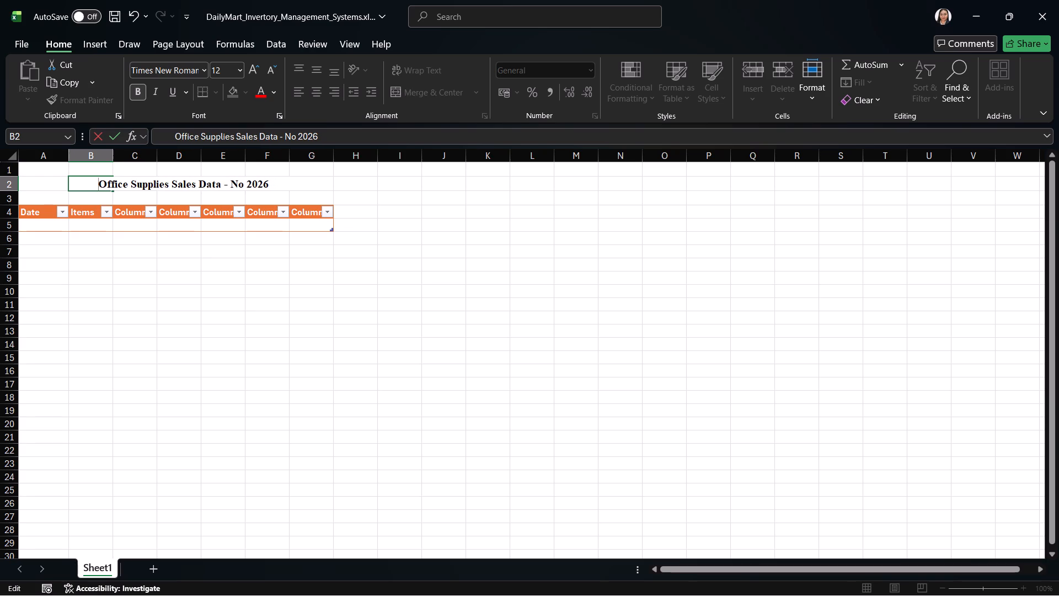
left_click(175, 323)
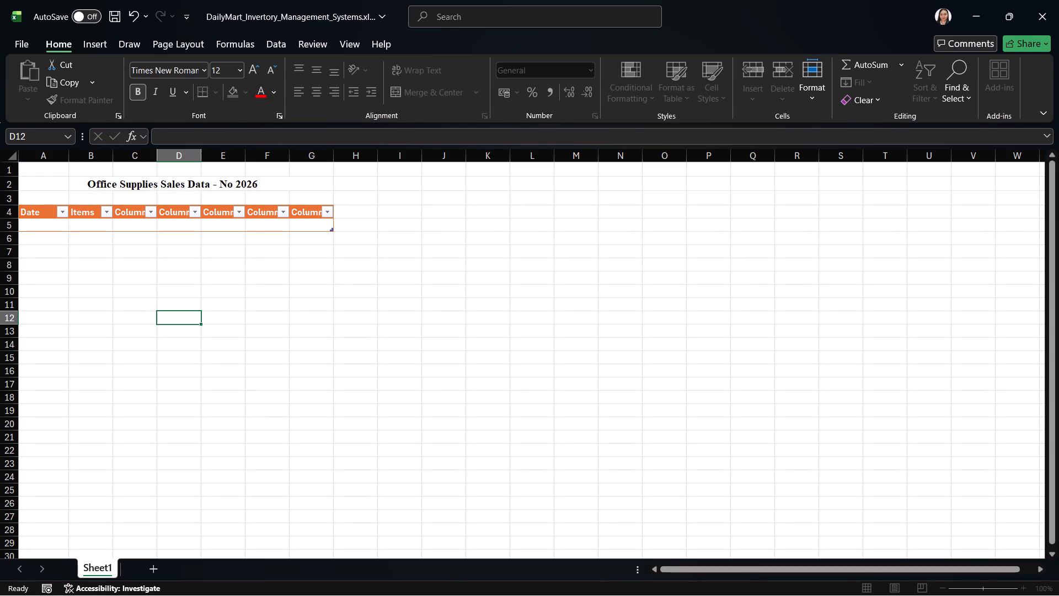
Apply the orange Accent2 cell style to the title range A2:F2.
left_click(62, 190)
left_click(75, 185)
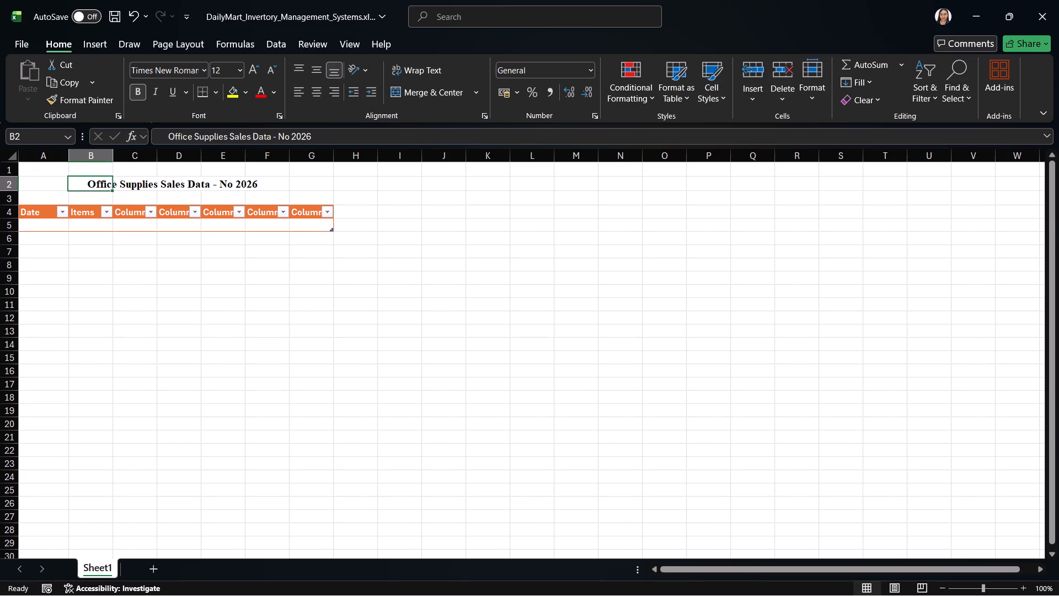
left_click_drag(39, 189, 203, 197)
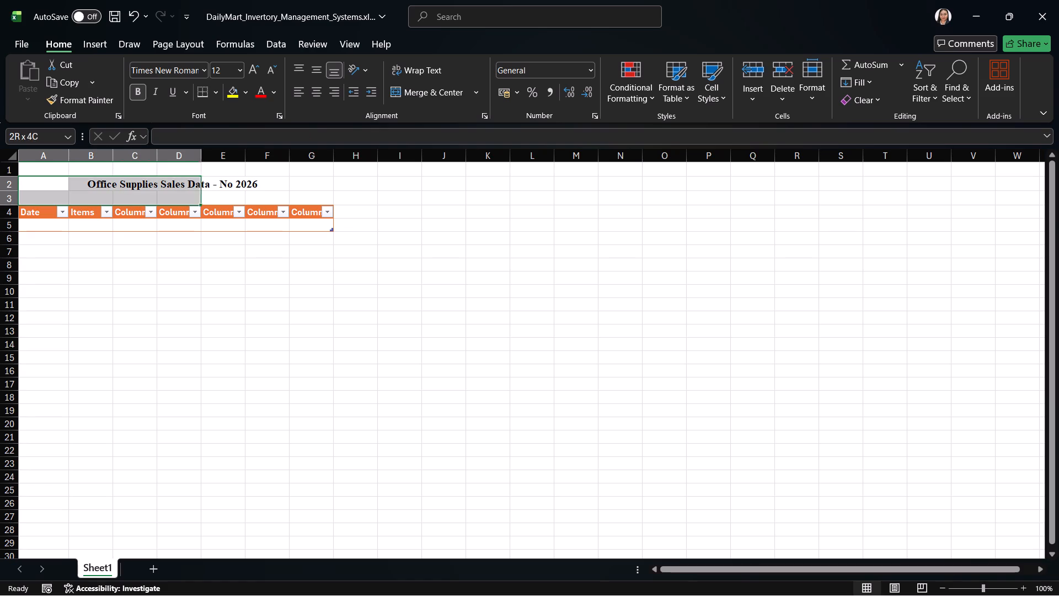
left_click_drag(203, 197, 269, 189)
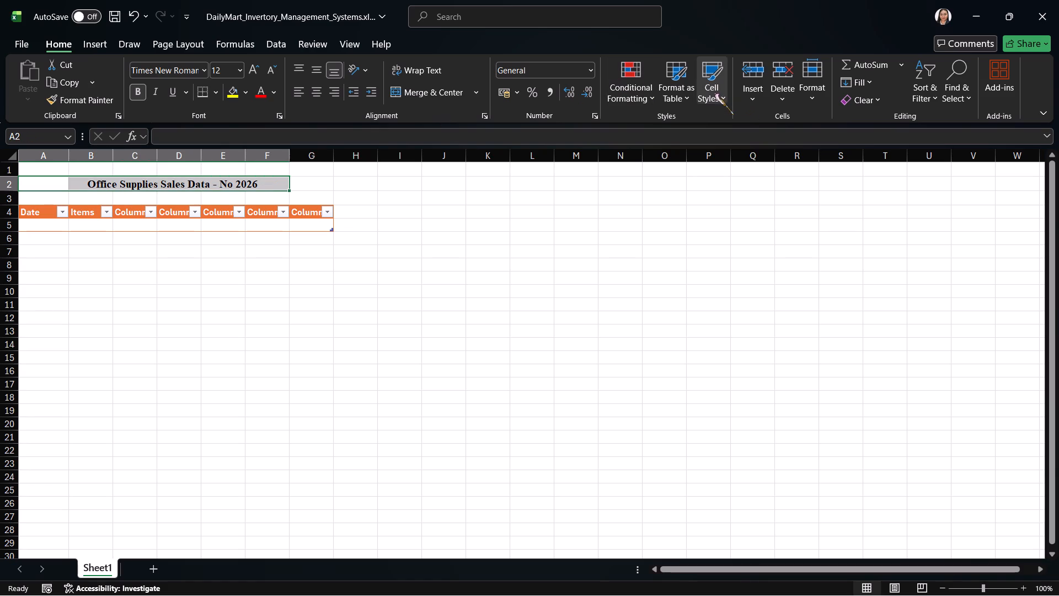
left_click(716, 93)
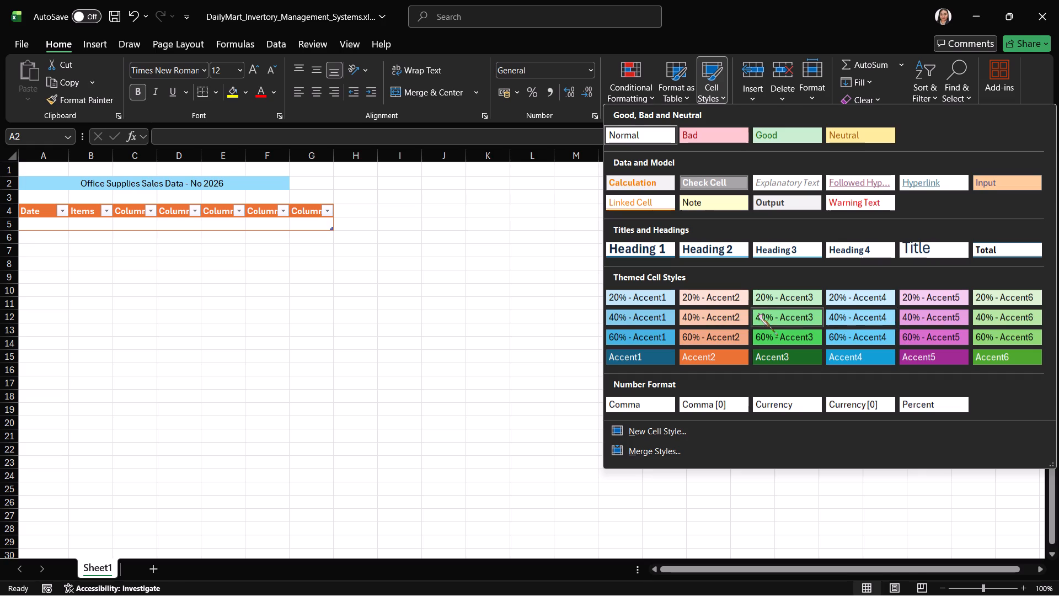
left_click(721, 360)
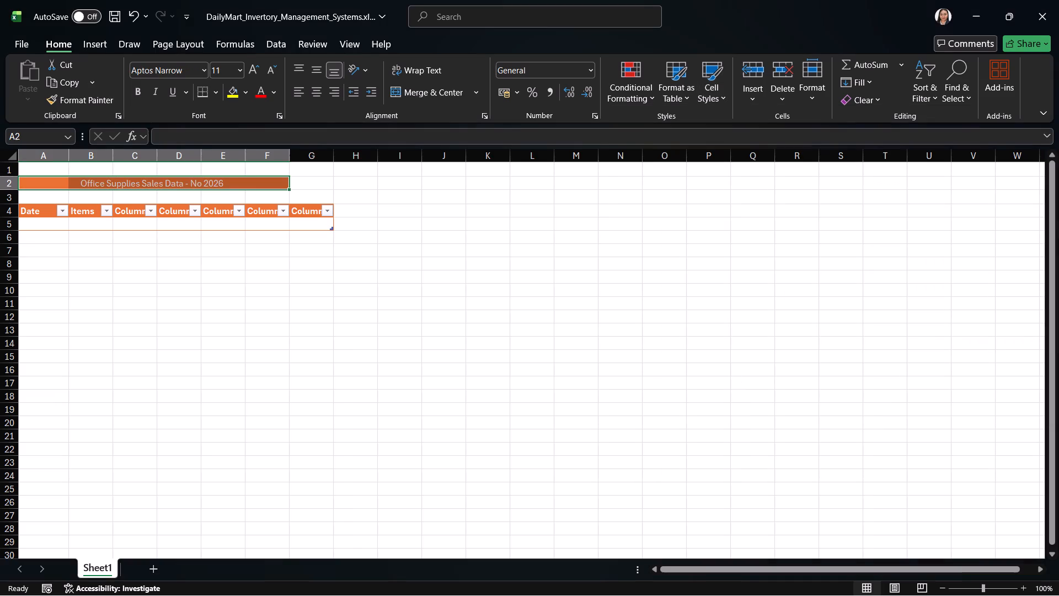
Rename the table header in C4 as Sales Rep and auto-fit the width of column C.
left_click(222, 218)
double_click(132, 210)
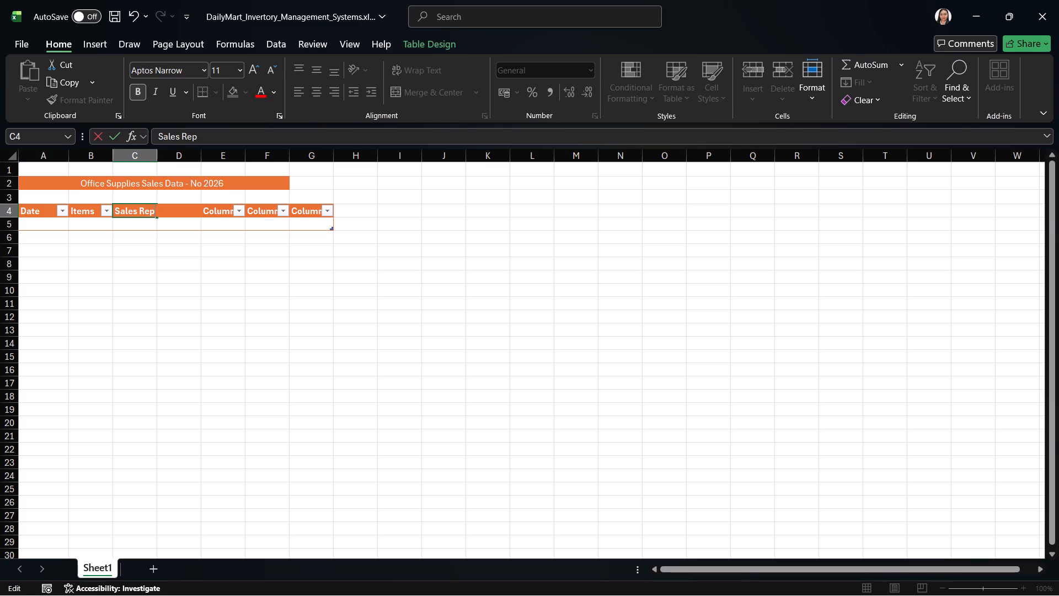
key("Return")
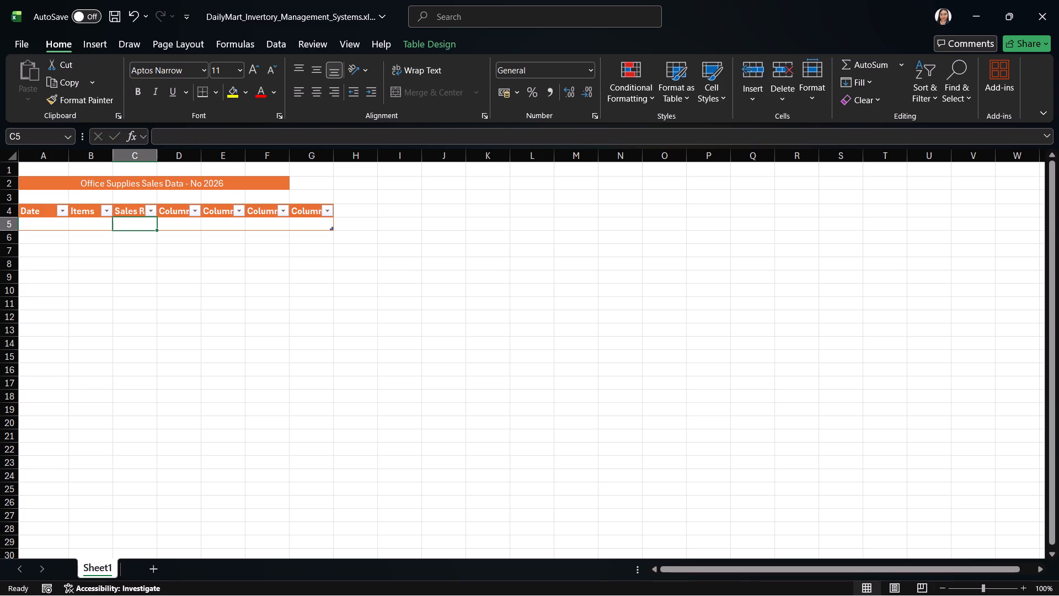
double_click(157, 156)
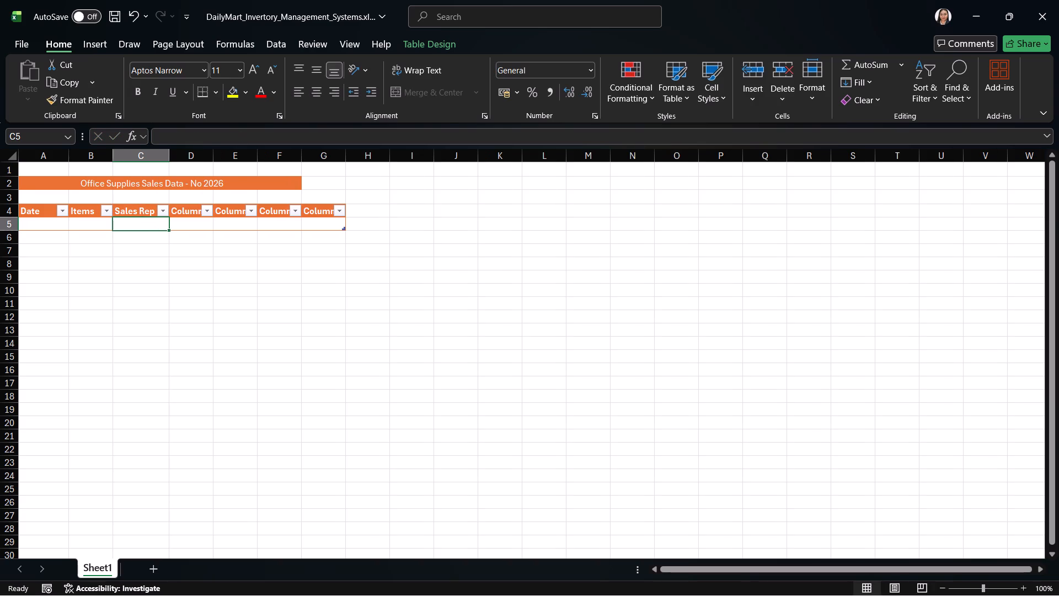
Rename the table header in D4 as Quantity and auto-fit the widths of columns D and E.
double_click(176, 215)
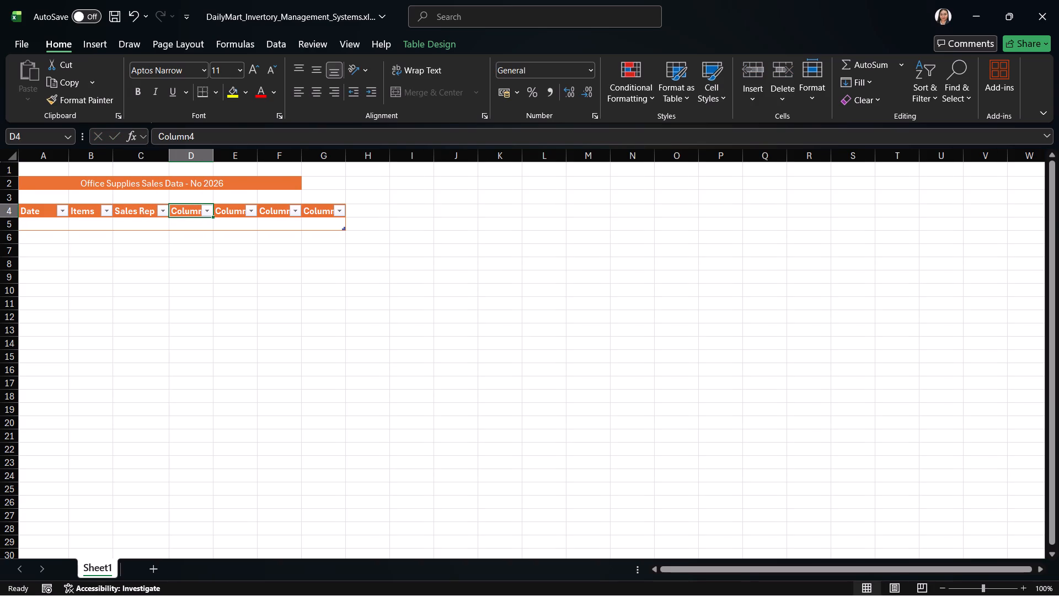
key("q")
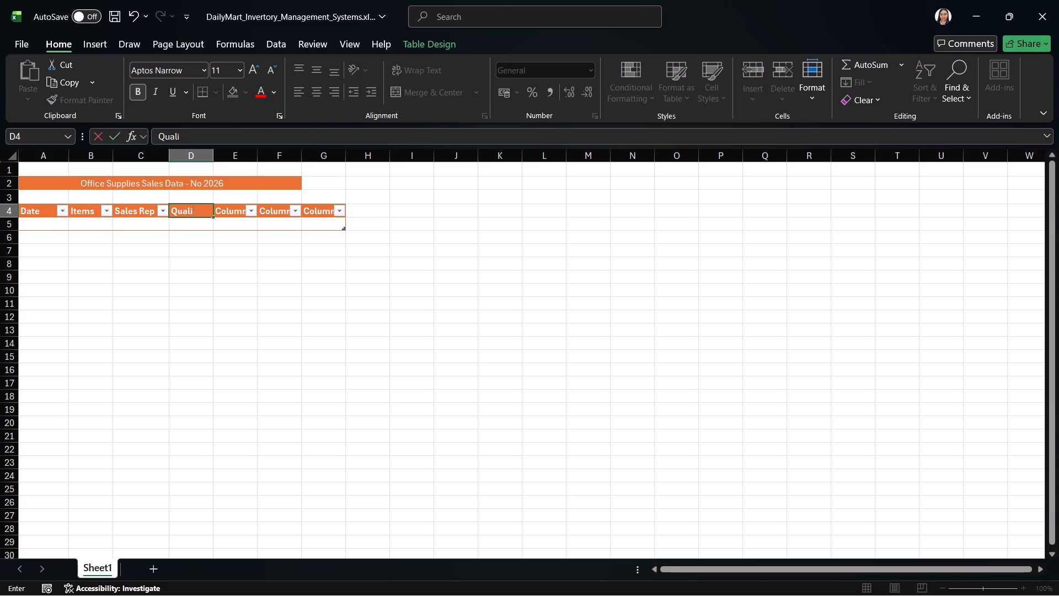
key("BackSpace")
key("BackSpace")
key("BackSpace")
type("ntity")
key("Return")
key("Up")
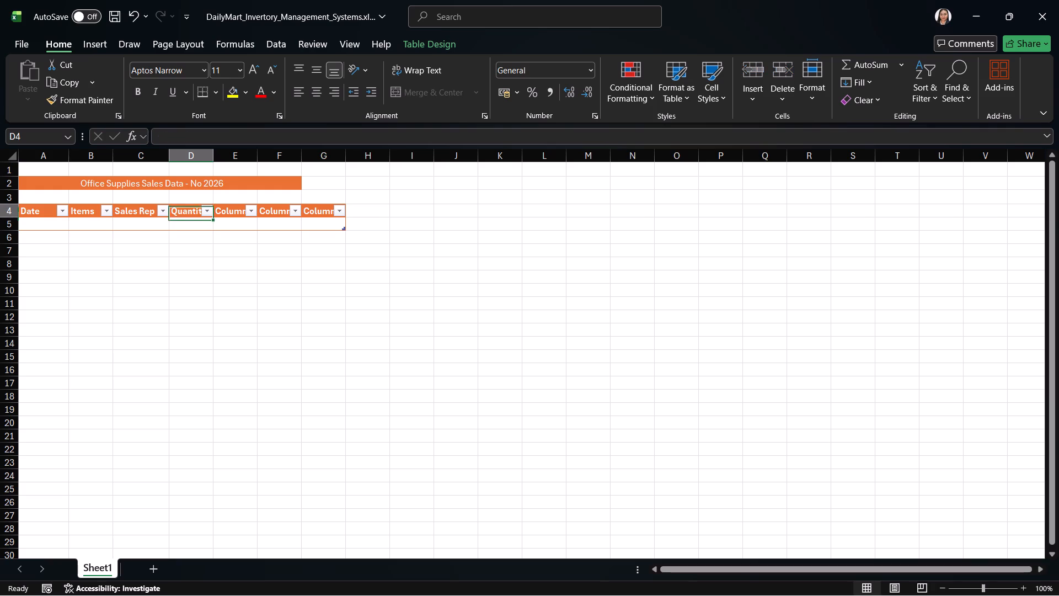
double_click(212, 155)
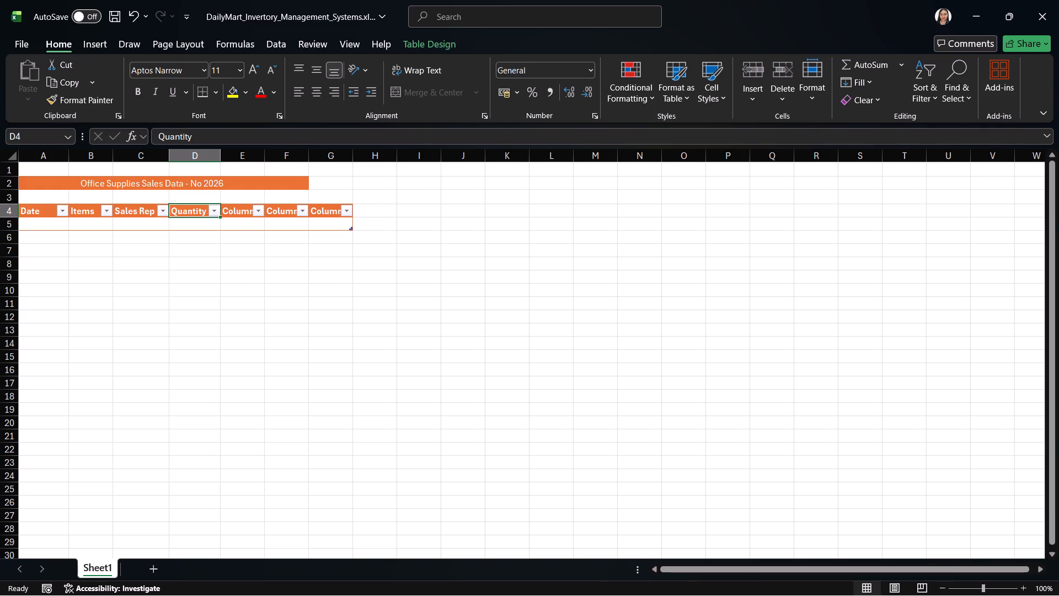
double_click(266, 158)
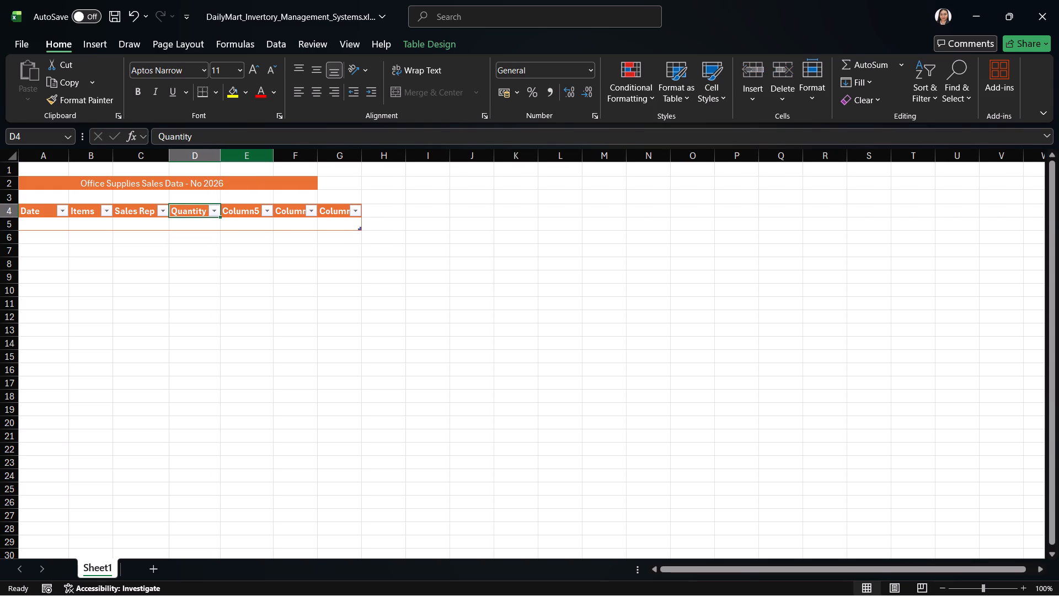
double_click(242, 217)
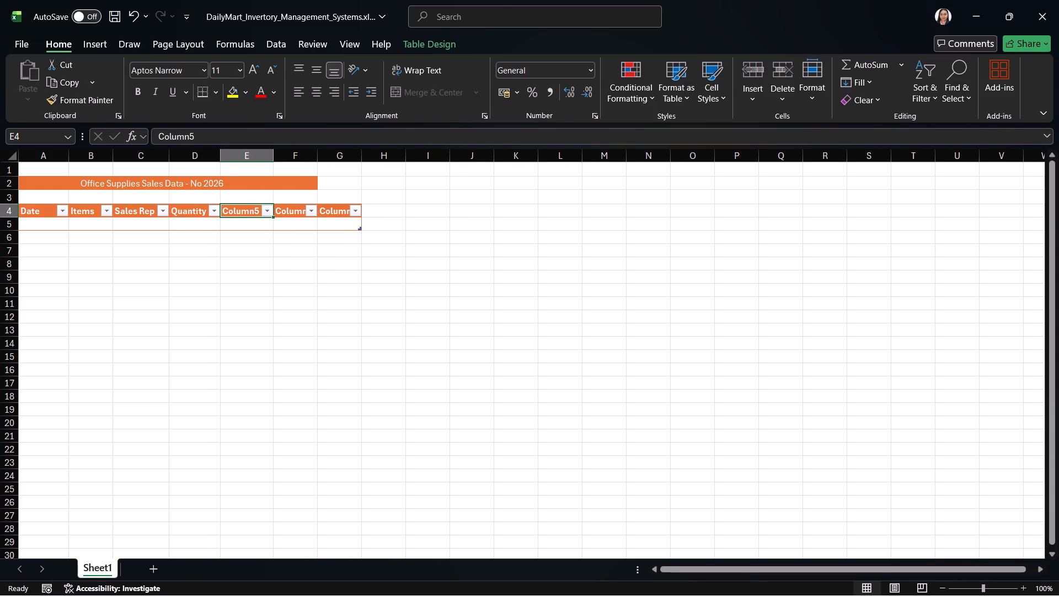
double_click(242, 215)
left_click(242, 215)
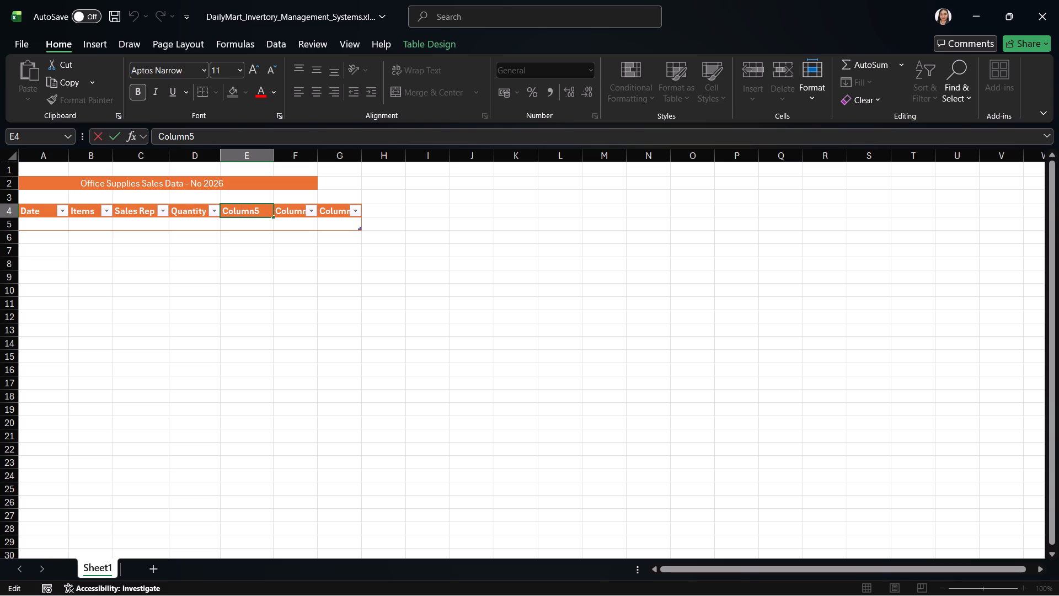
Extend the sales table down to row 14, keeping columns A through G.
left_click(360, 233)
left_click_drag(360, 228, 340, 355)
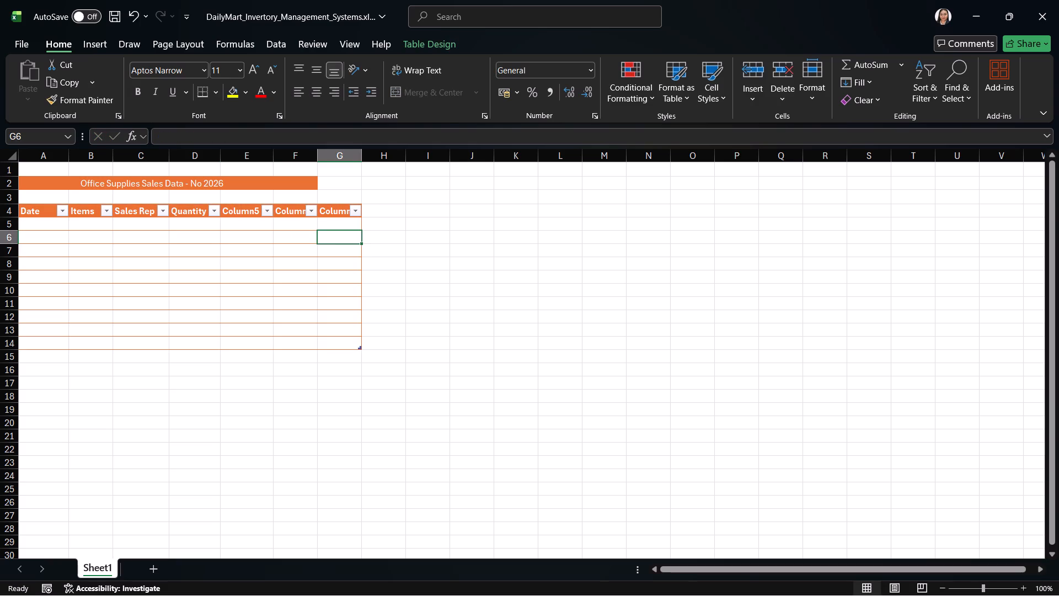
left_click(399, 271)
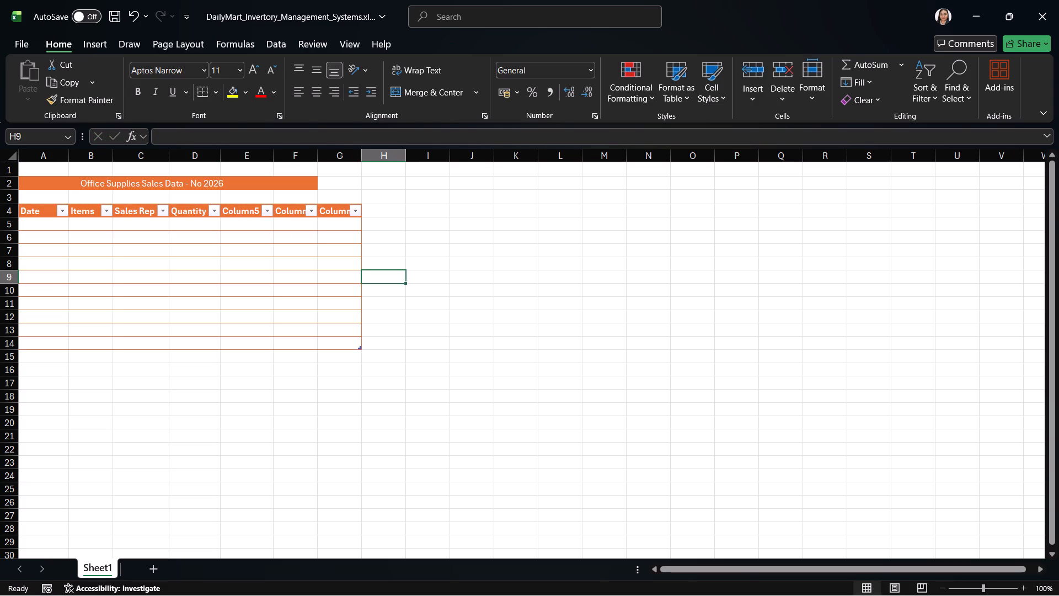
Rename the table header in E4 as Price.
double_click(245, 218)
double_click(243, 209)
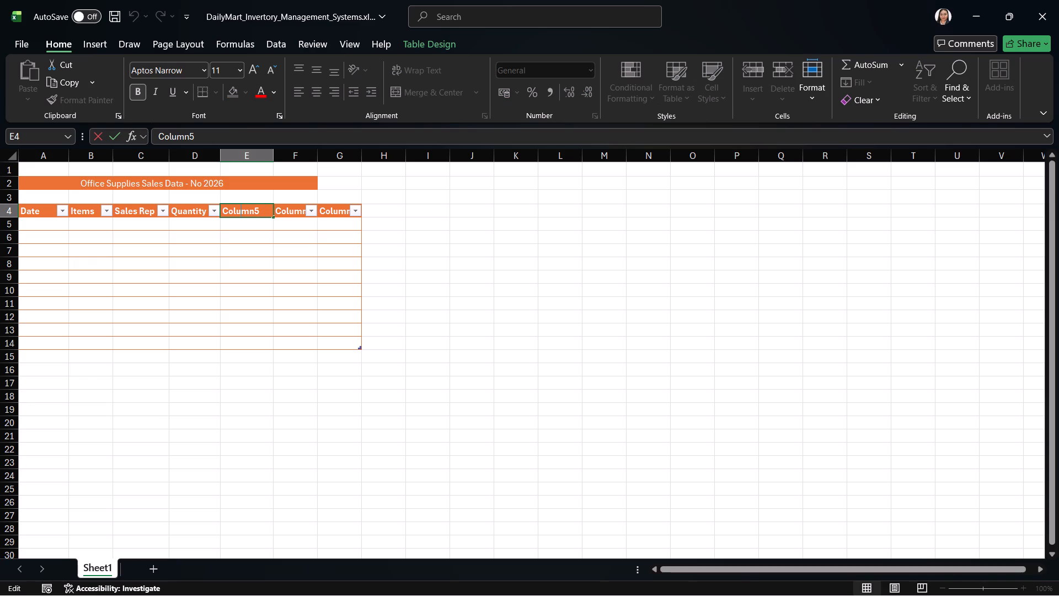
key("ctrl+a")
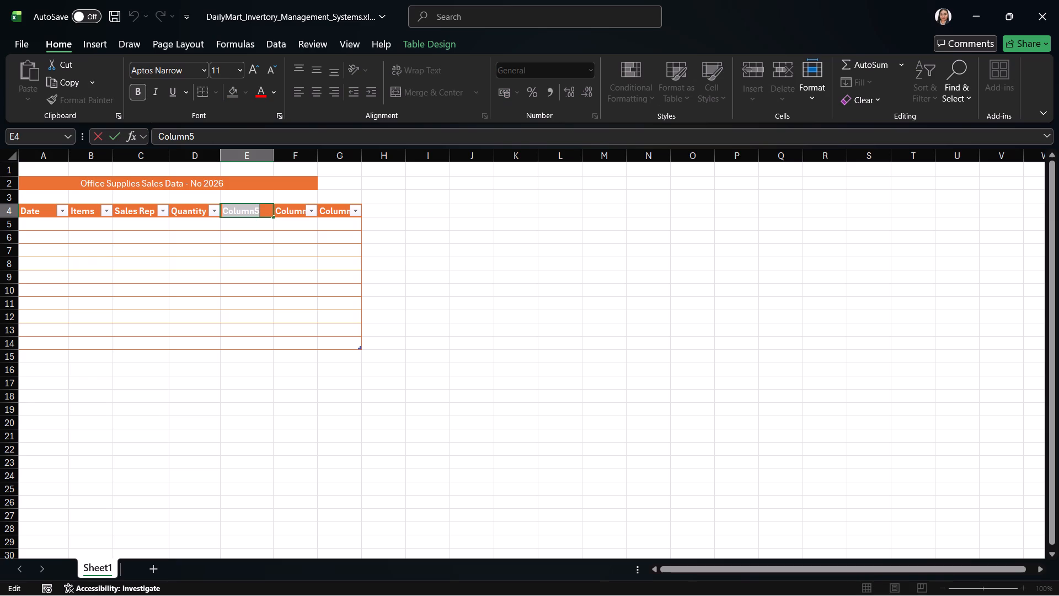
type("rice")
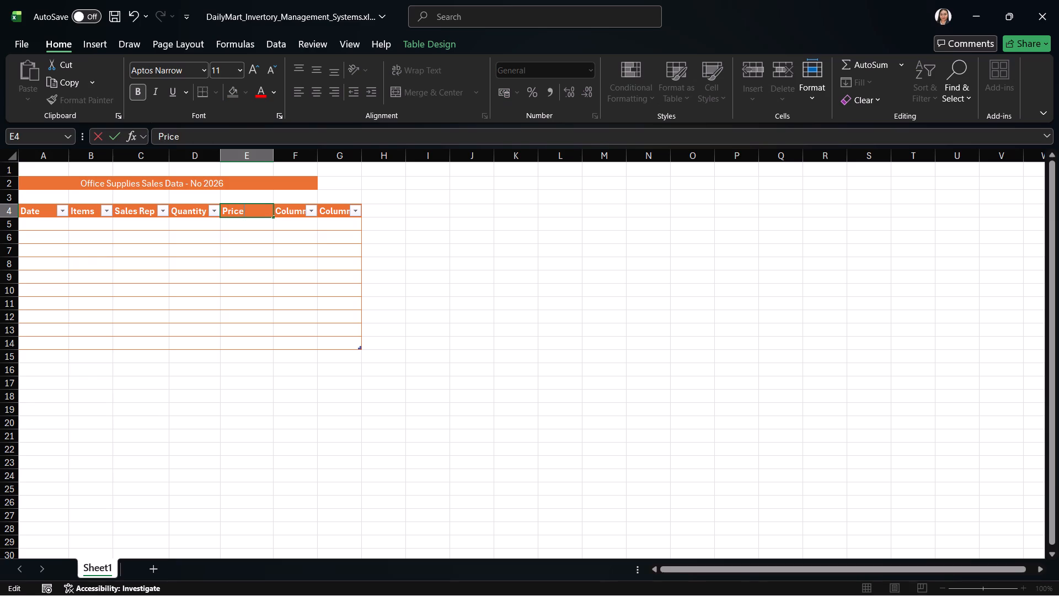
Rename the table header in F4 as Commission.
left_click(285, 215)
double_click(285, 215)
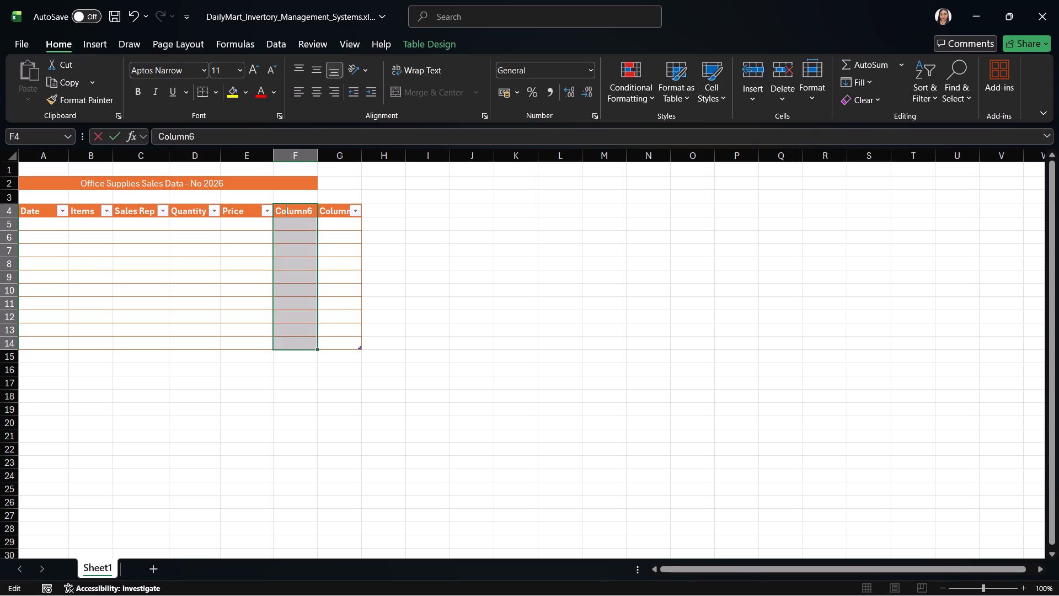
key("ctrl+a")
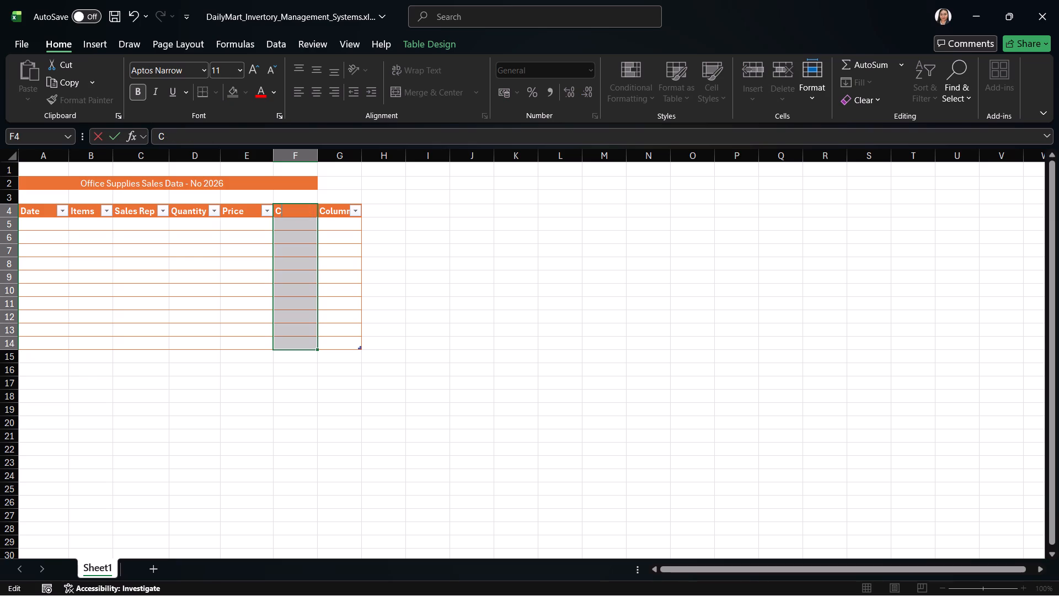
type("omm")
type("ission")
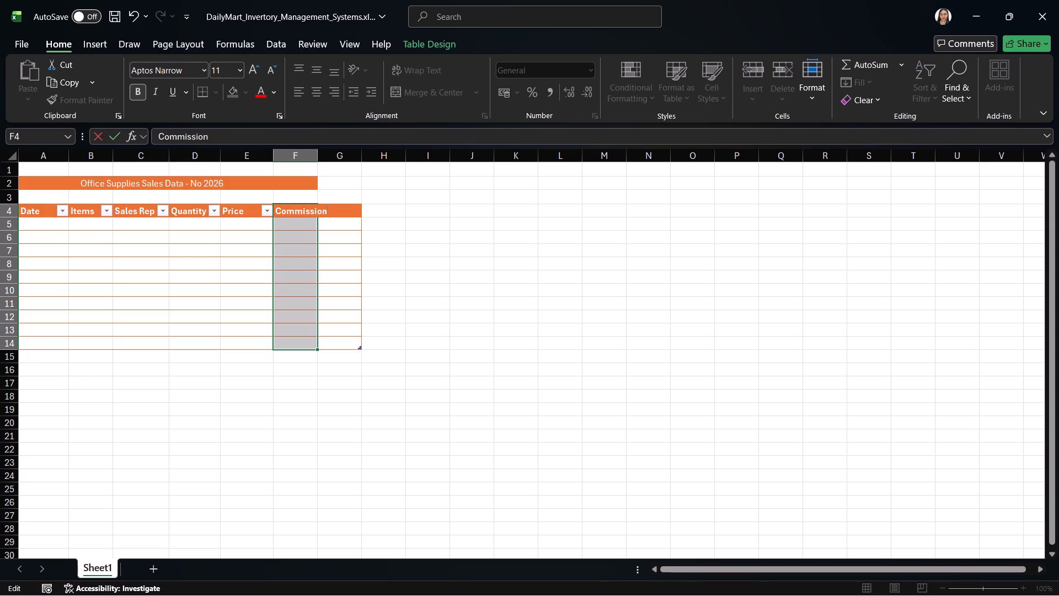
key("Return")
Delete the unused last column of the sales table, column G.
left_click(341, 222)
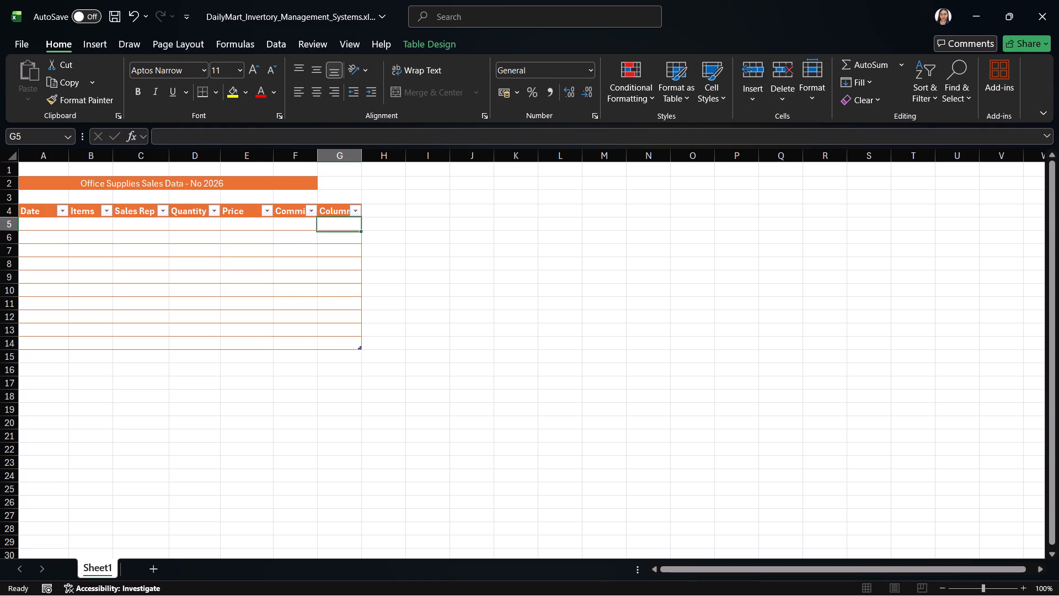
left_click(340, 207)
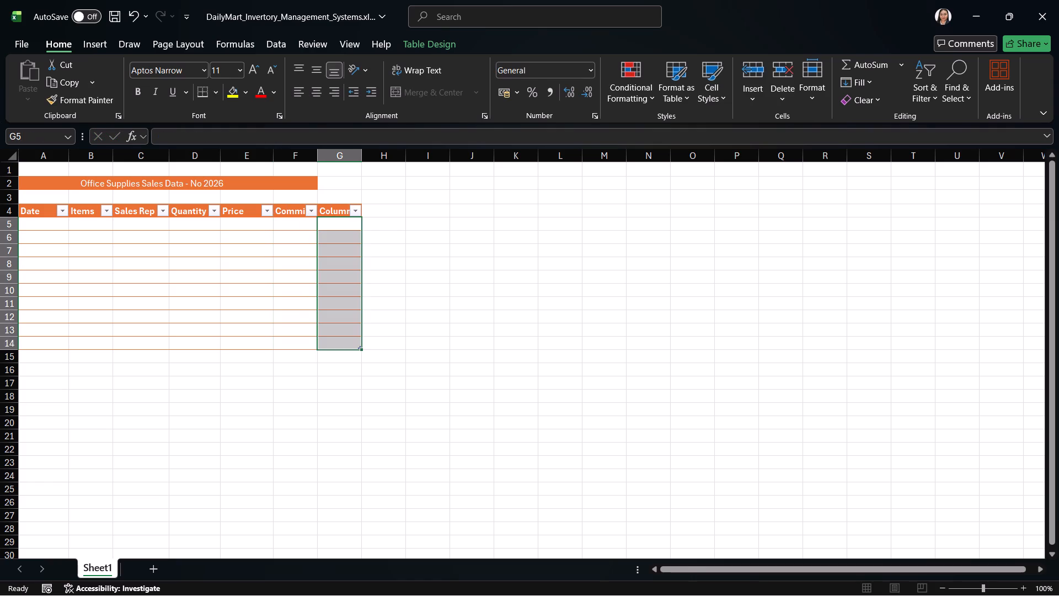
right_click(340, 207)
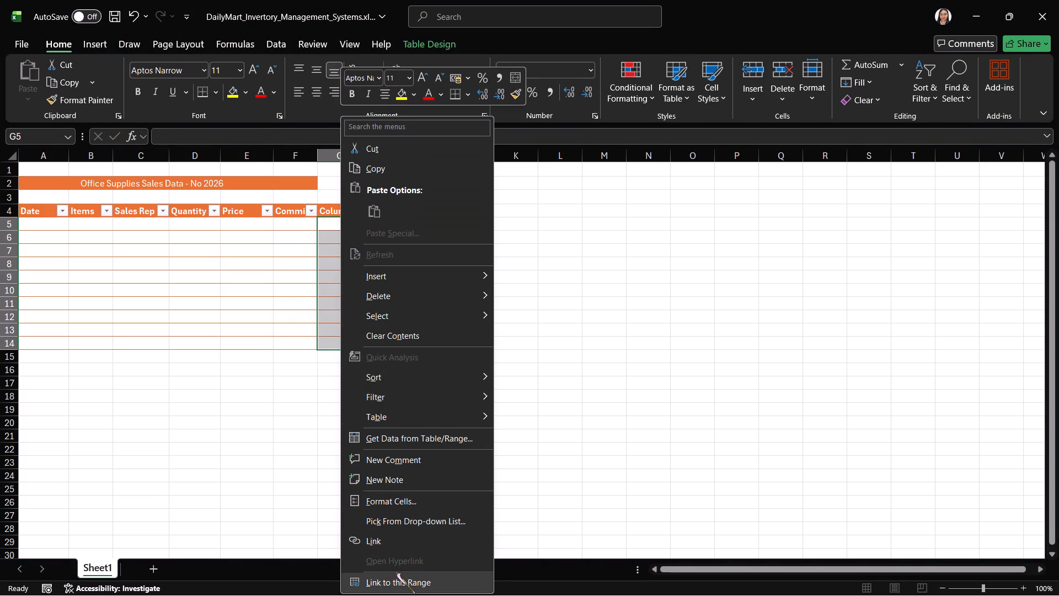
left_click(390, 294)
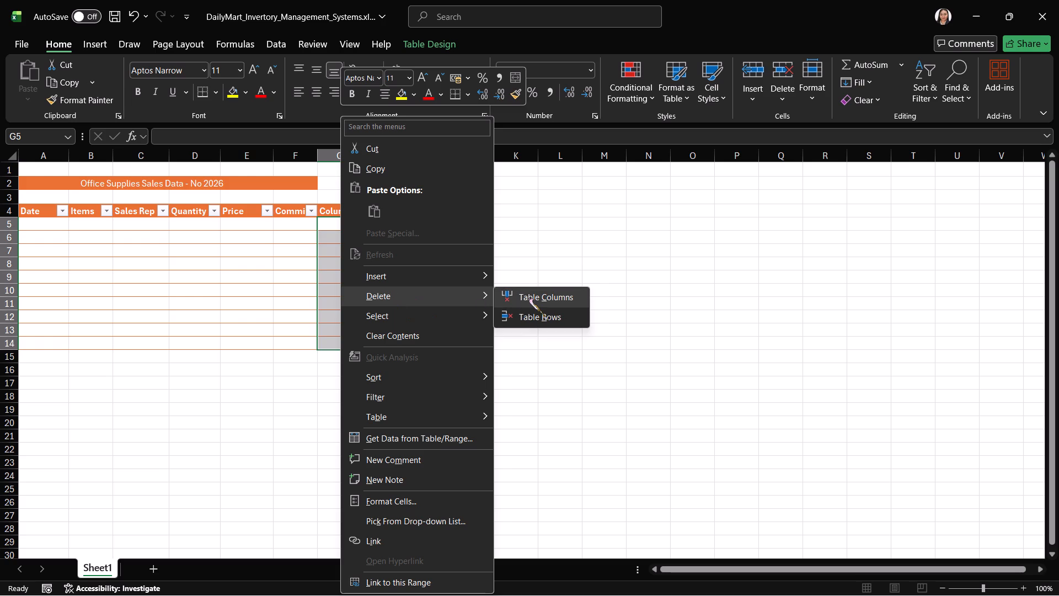
left_click(528, 298)
left_click(397, 261)
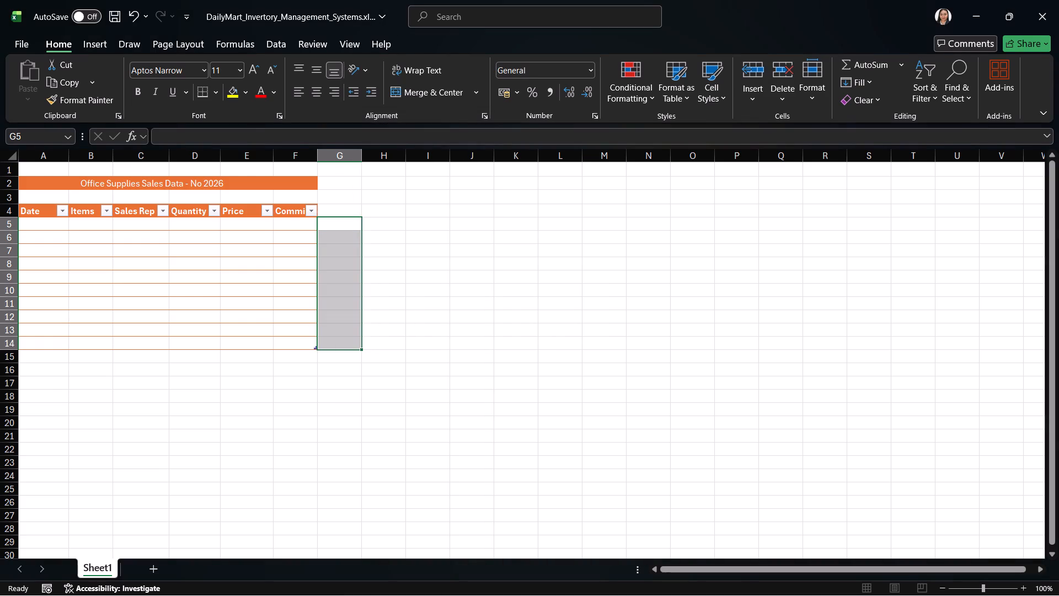
Auto-fit the width of column F to the Commission header.
double_click(318, 155)
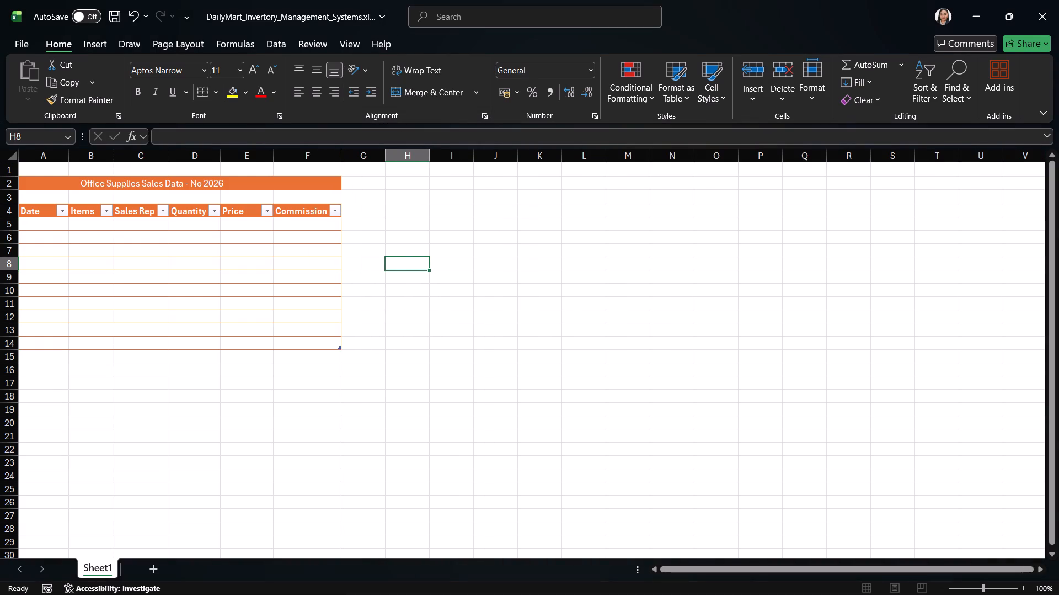
Apply the Long Date number format to cell A5, the first cell under the Date header.
left_click(41, 228)
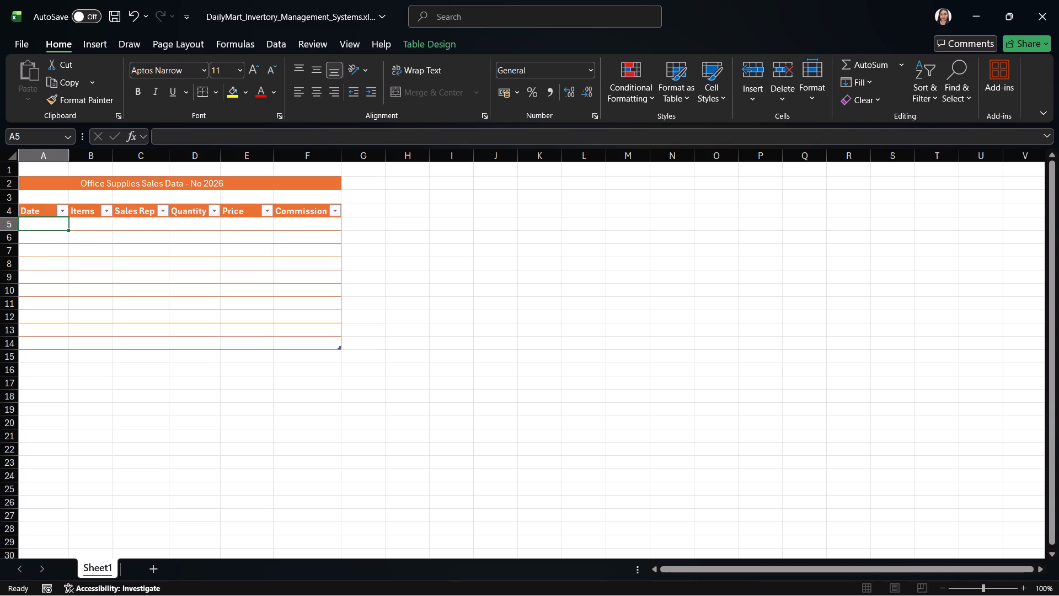
left_click(594, 73)
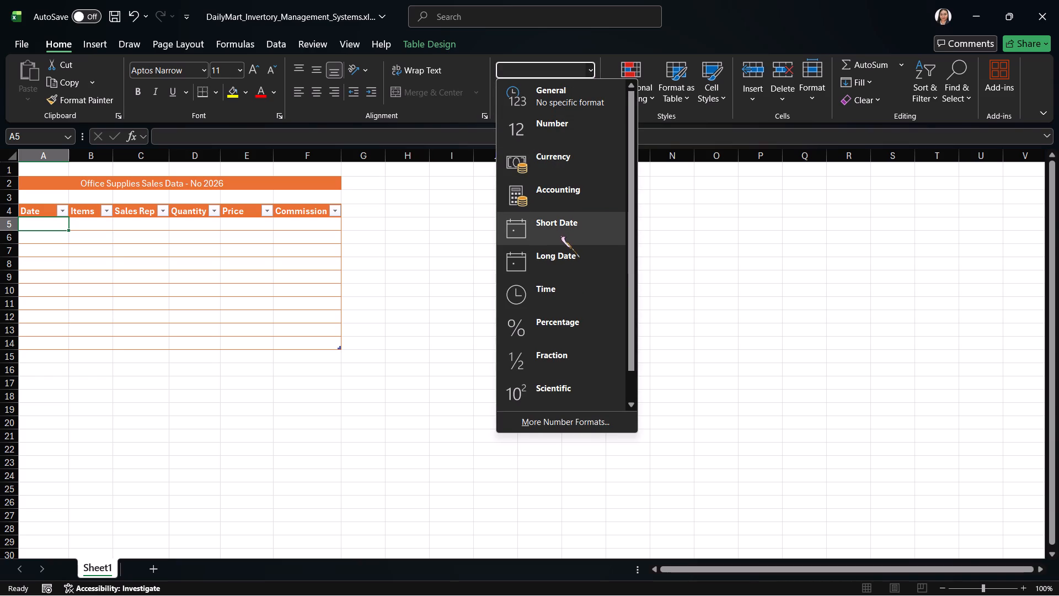
left_click(557, 254)
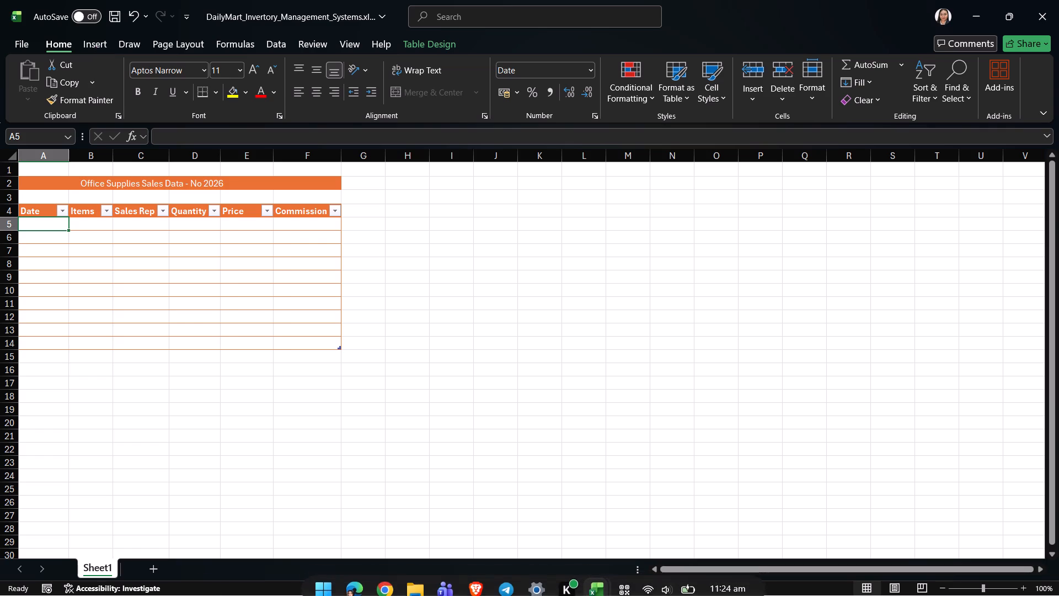
Shrink the sales table so it ends at row 7, keeping columns A through F.
left_click_drag(183, 392, 352, 344)
left_click(352, 344)
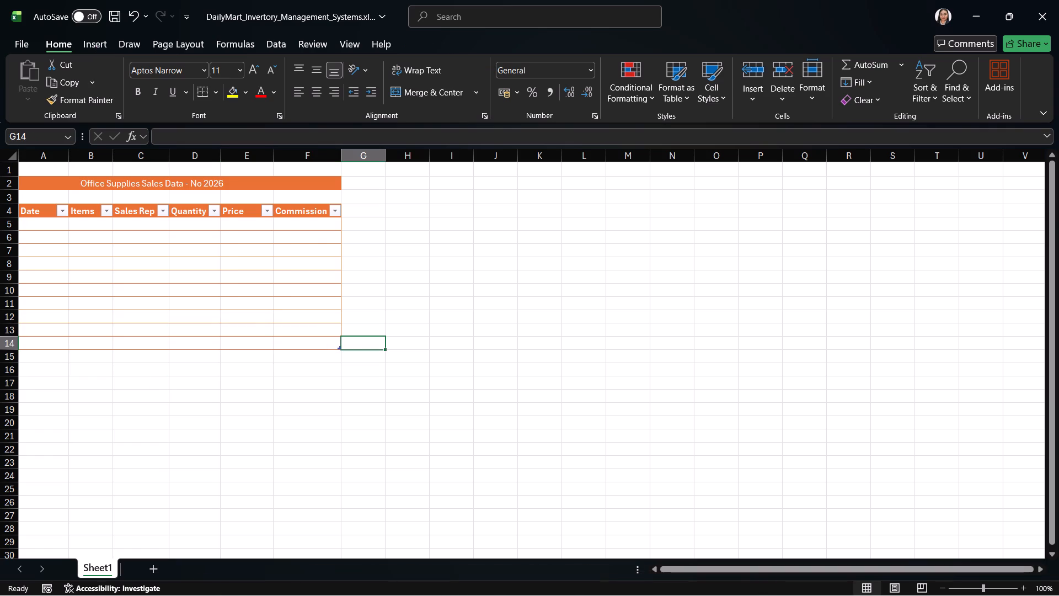
left_click_drag(338, 346, 334, 262)
left_click(181, 389)
left_click(39, 291)
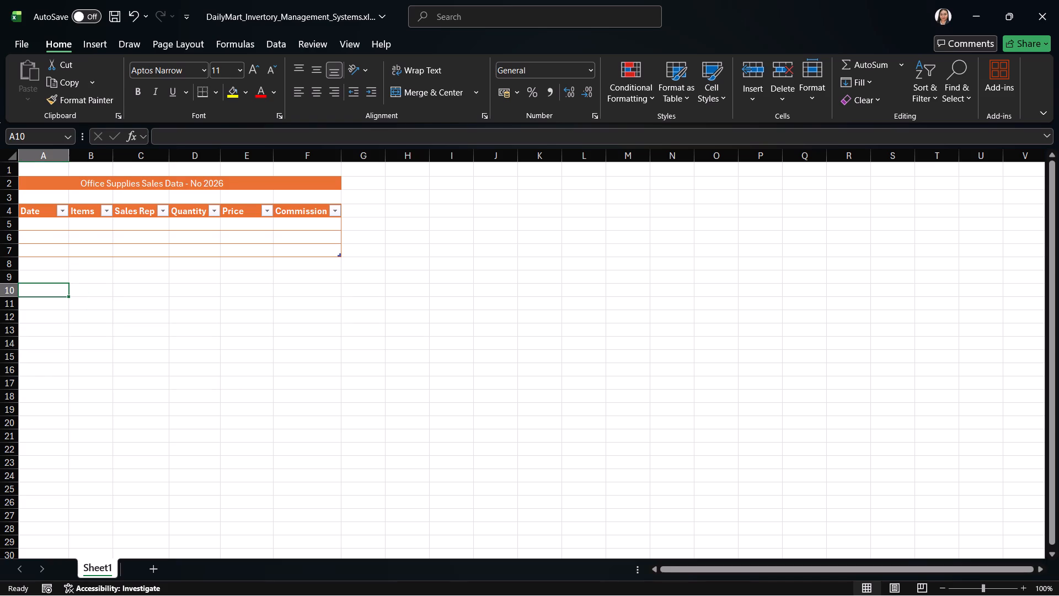
Enter the heading ID in cell A11, below the sales table.
left_click(40, 276)
left_click(39, 306)
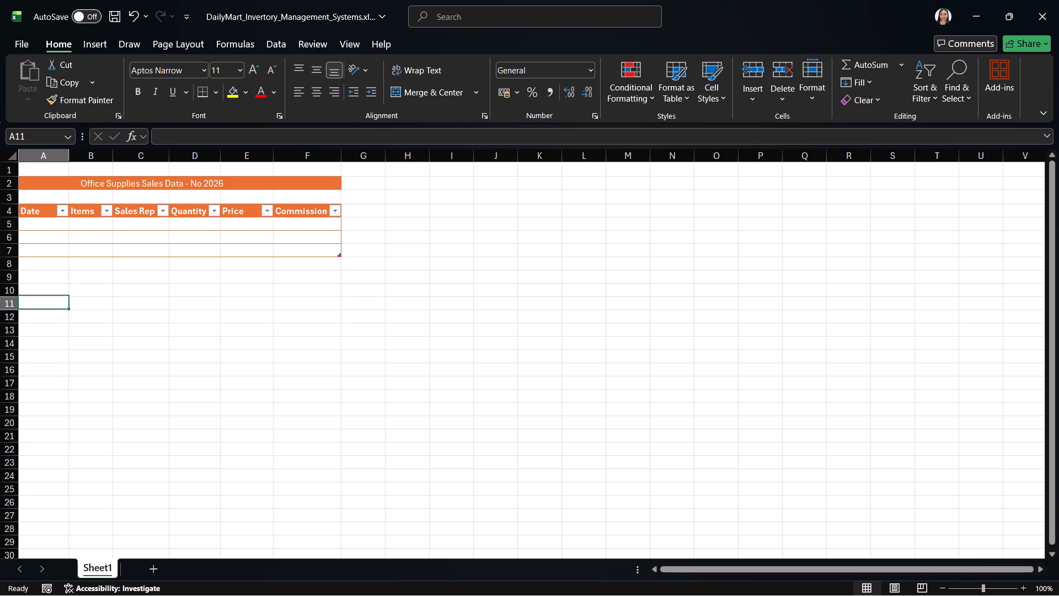
left_click(39, 306)
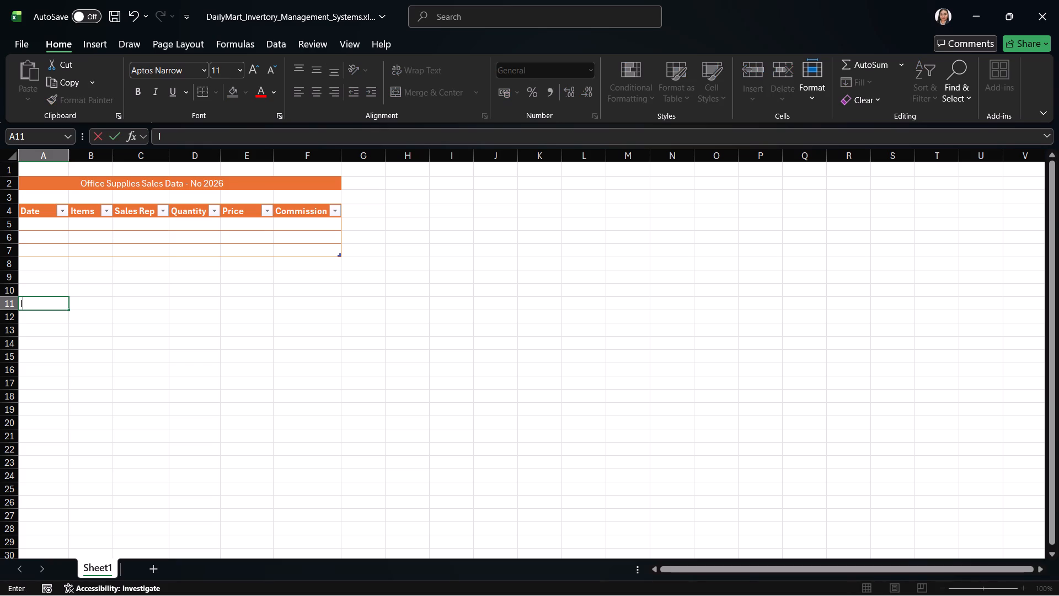
key("d")
key("Right")
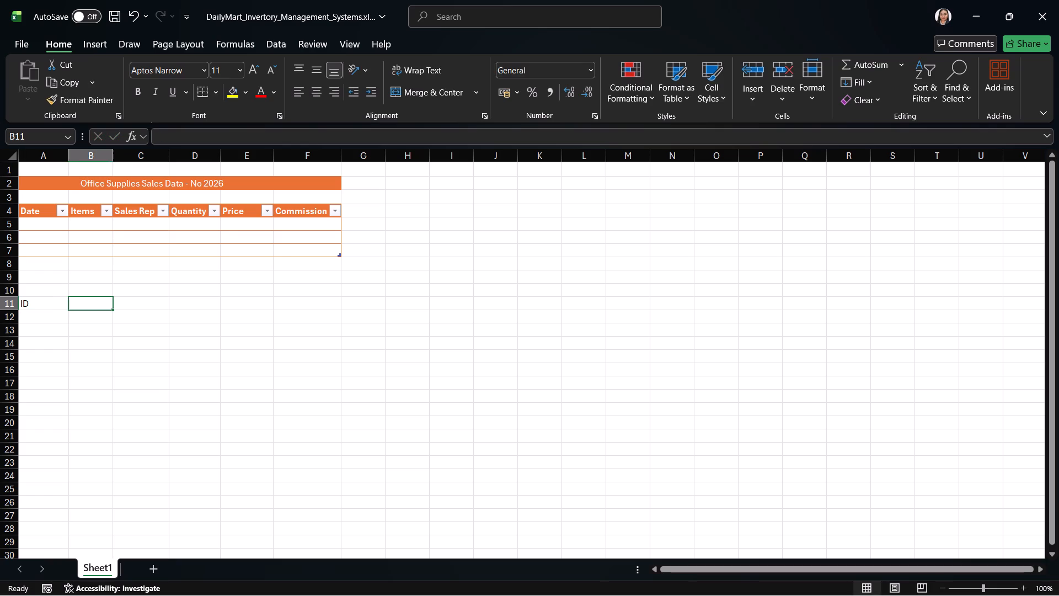
Enter the heading Product Name in cell B11.
type("roduct")
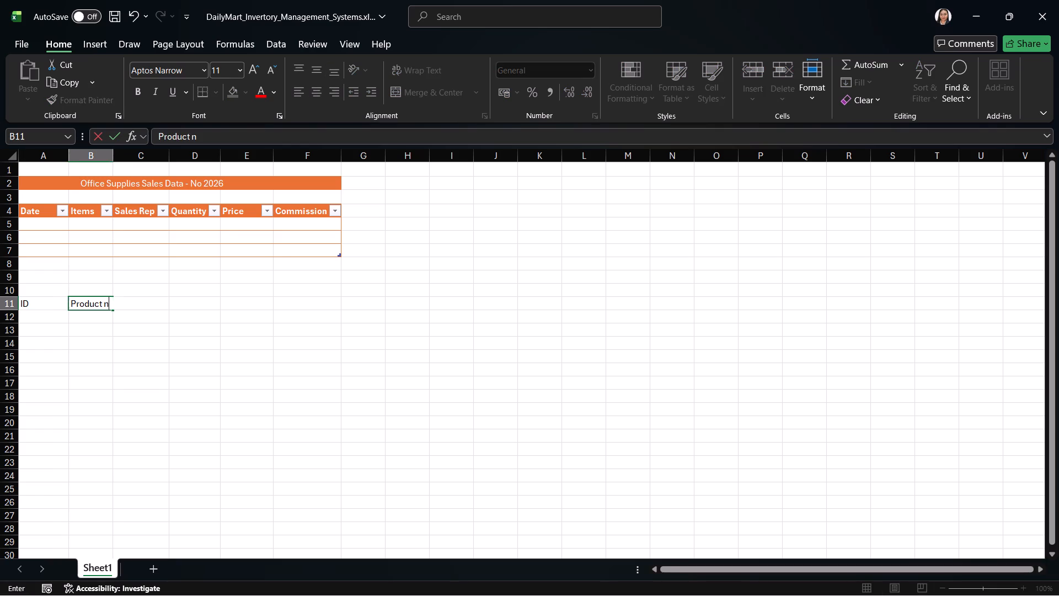
key("BackSpace")
key("BackSpace")
key("BackSpace")
type("ME")
key("space")
key("BackSpace")
key("BackSpace")
key("BackSpace")
type("me")
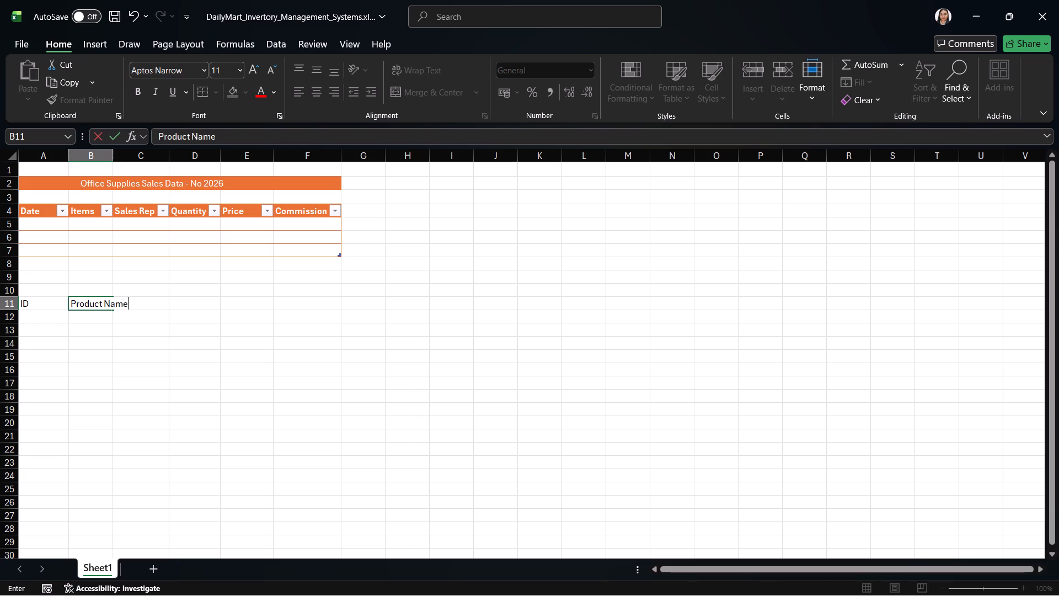
key("Right")
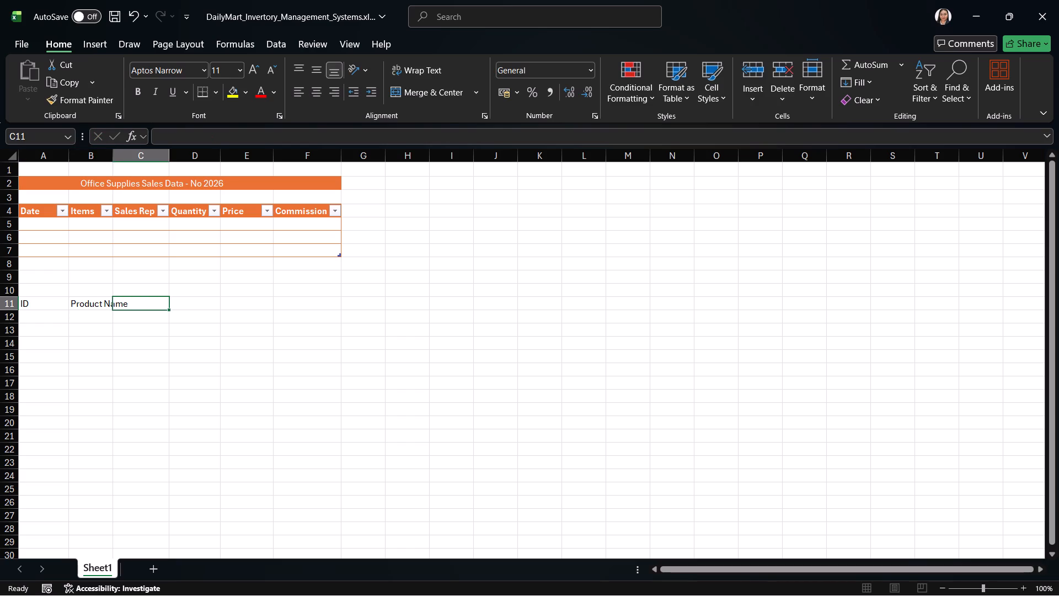
Adjust column B to a width of about 14.67 (139 pixels) so the Product Name heading fits.
double_click(114, 157)
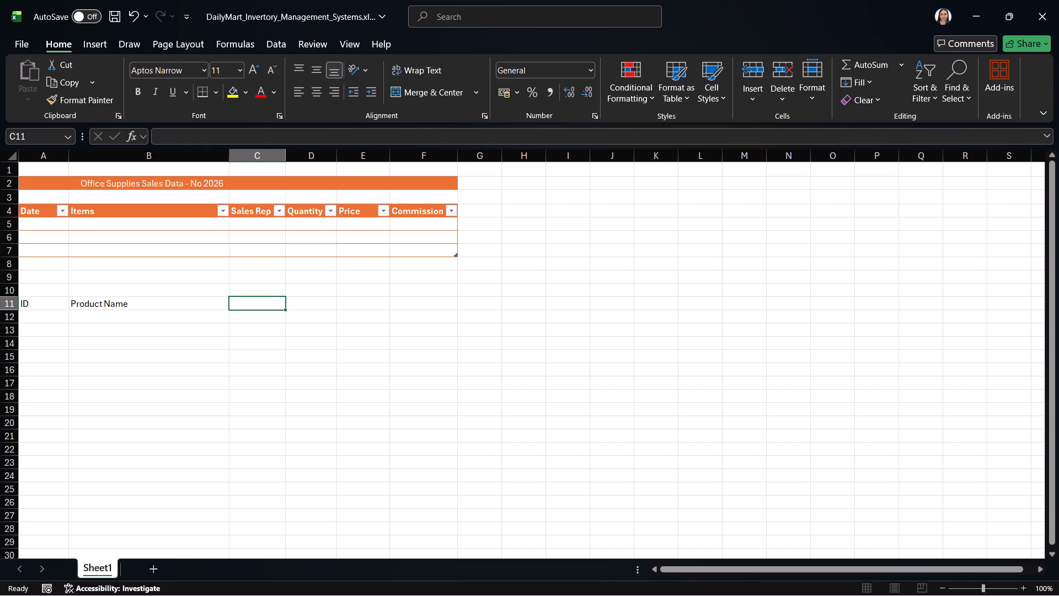
left_click_drag(232, 155, 148, 167)
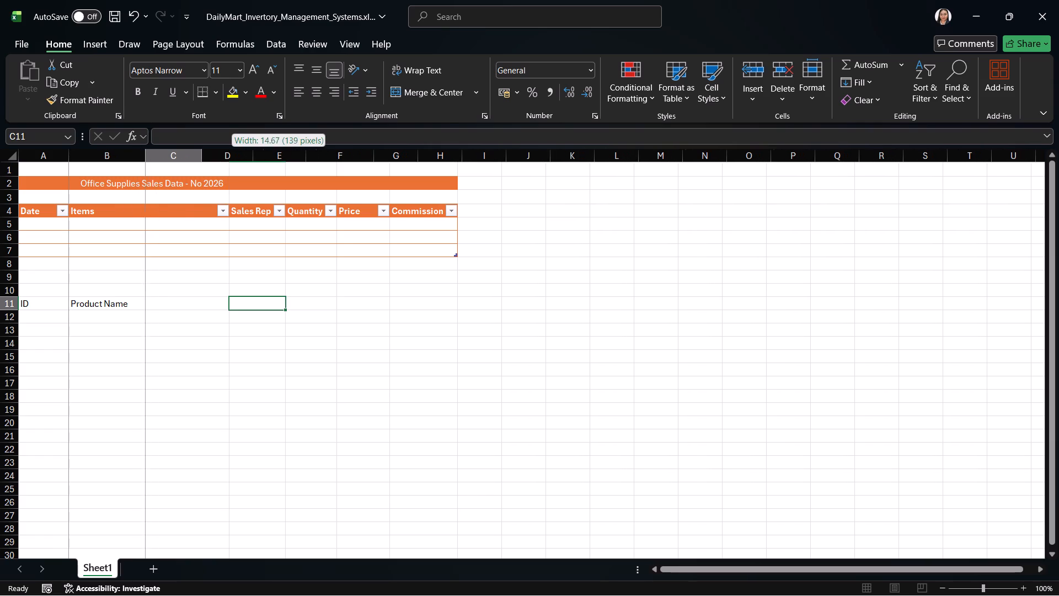
left_click_drag(148, 167, 148, 167)
Enter the heading Category in cell C11.
left_click(174, 301)
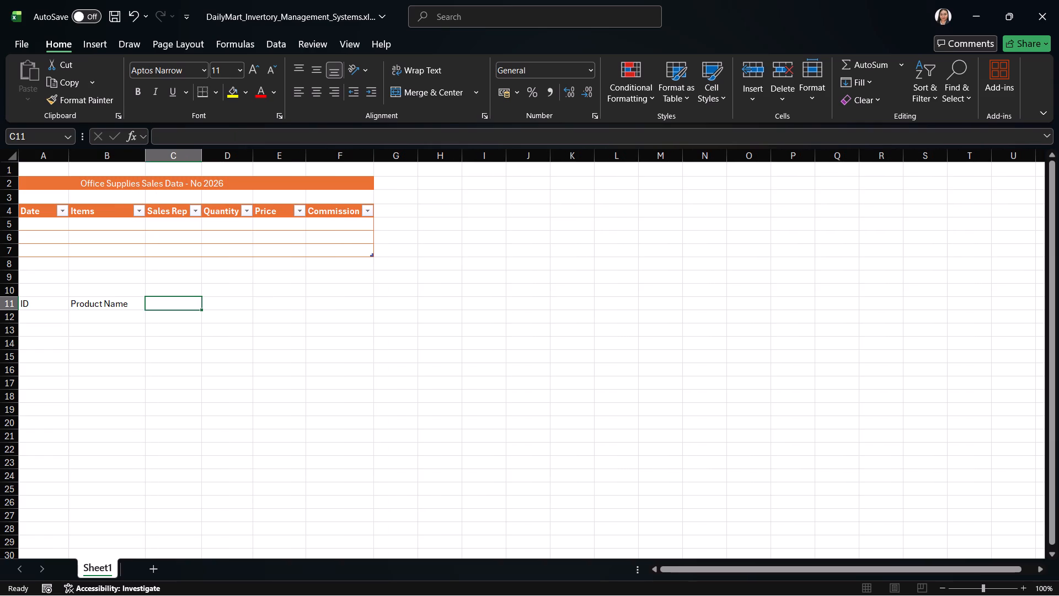
triple_click(174, 301)
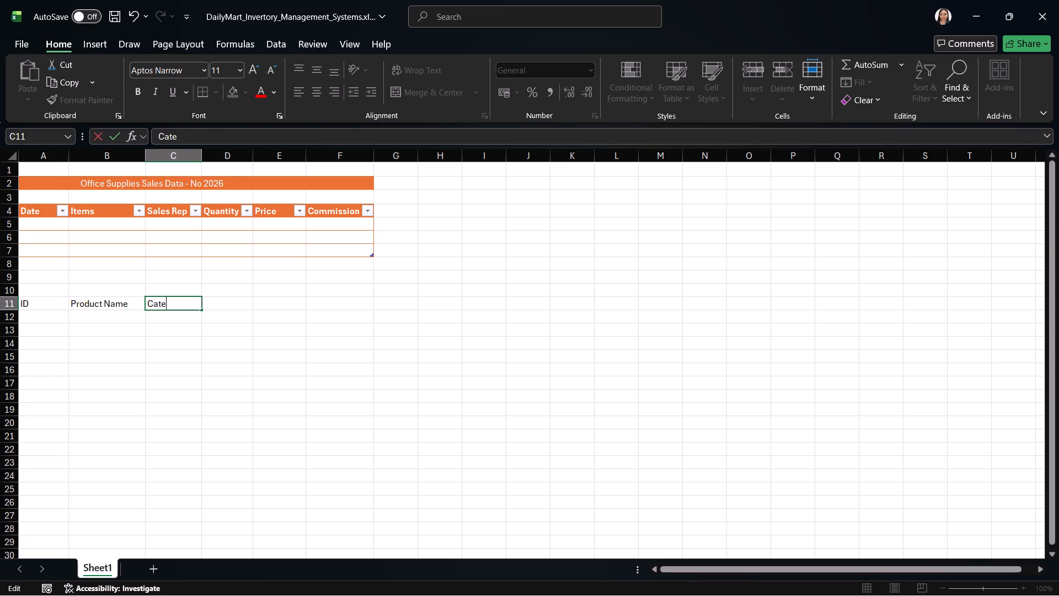
type("gory")
key("Right")
key("Return")
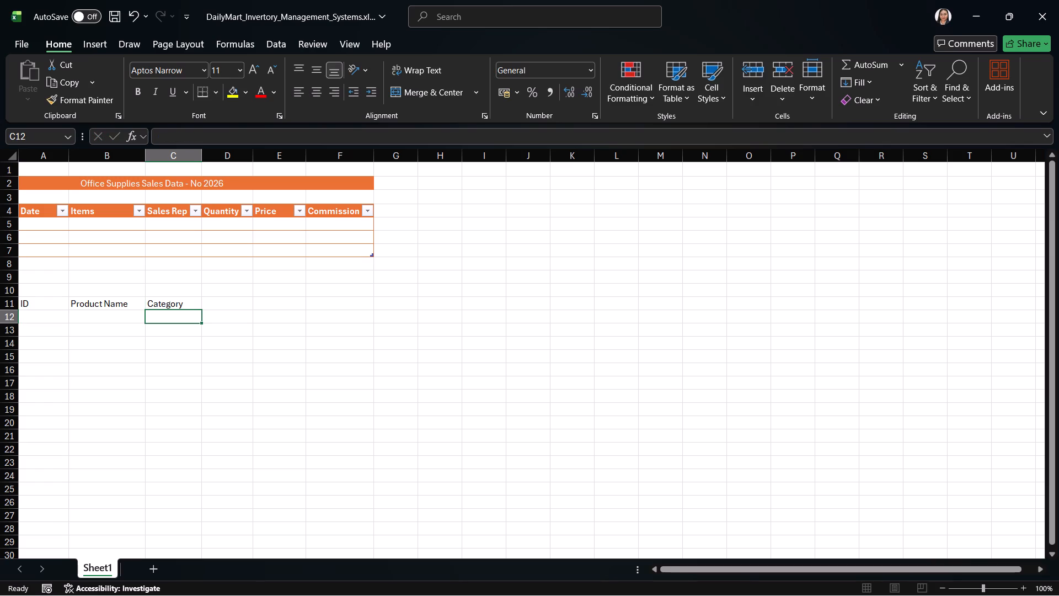
Enter the heading Supplier in cell D11.
key("Up")
key("Right")
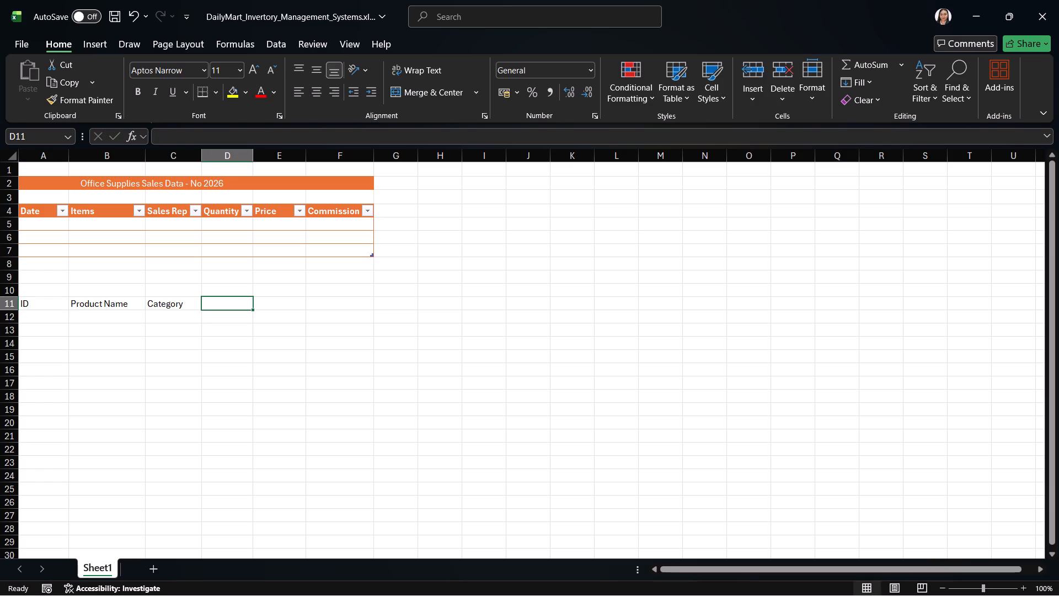
type("upp")
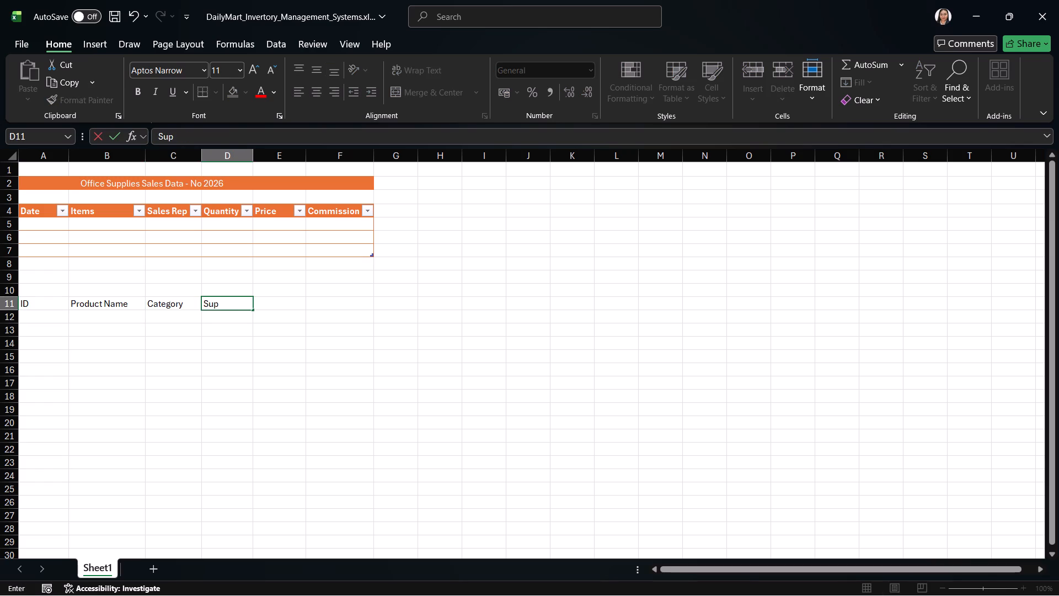
type("lier")
key("Return")
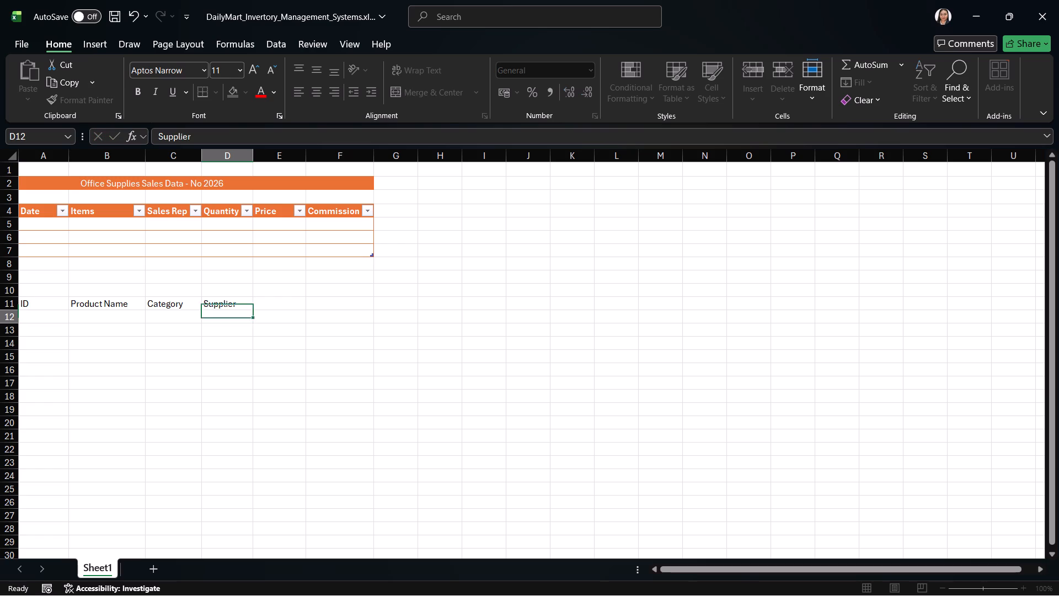
Enter the headings Cost, Price, Intial, In, Out and Reorder in cells E11 through J11.
key("Right")
key("Up")
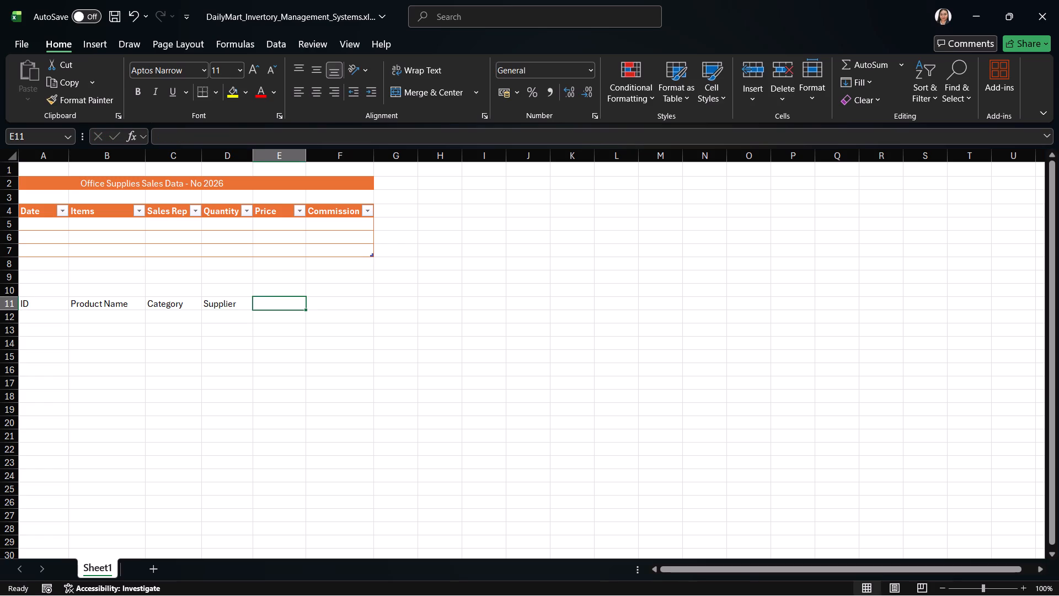
key("Right")
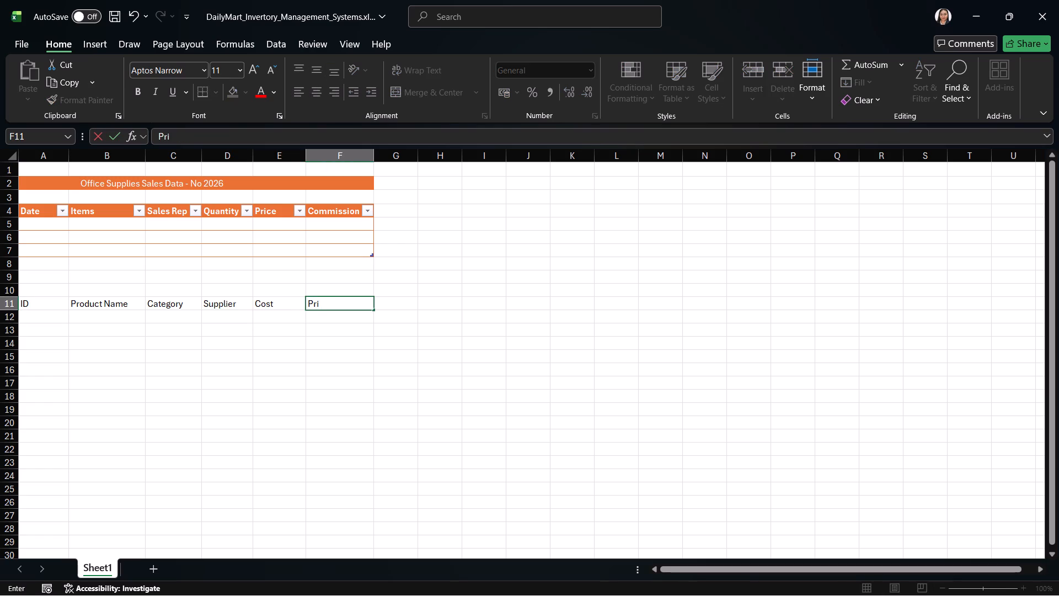
key("Right")
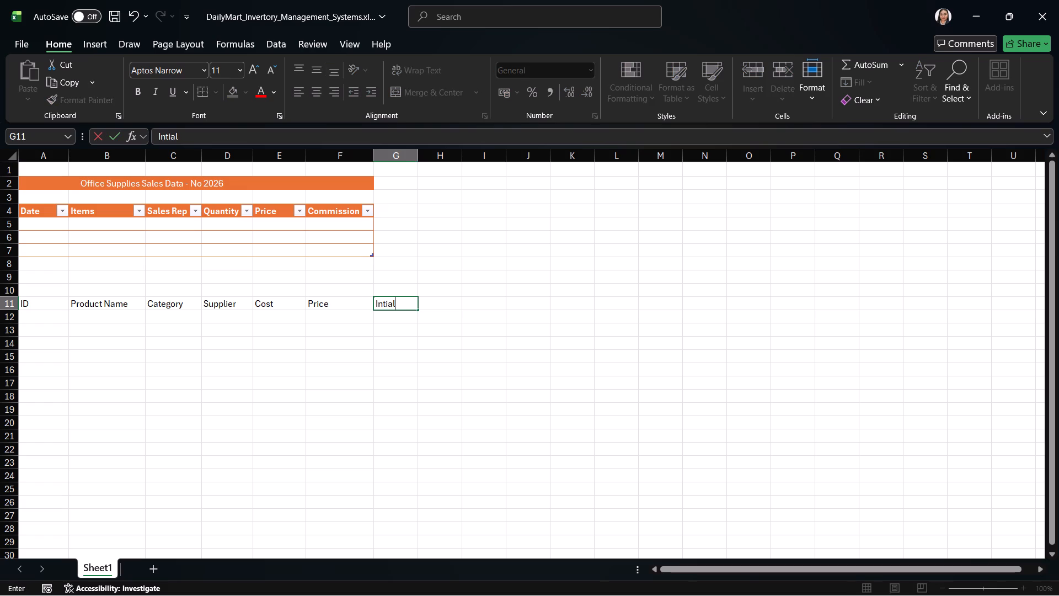
key("Right")
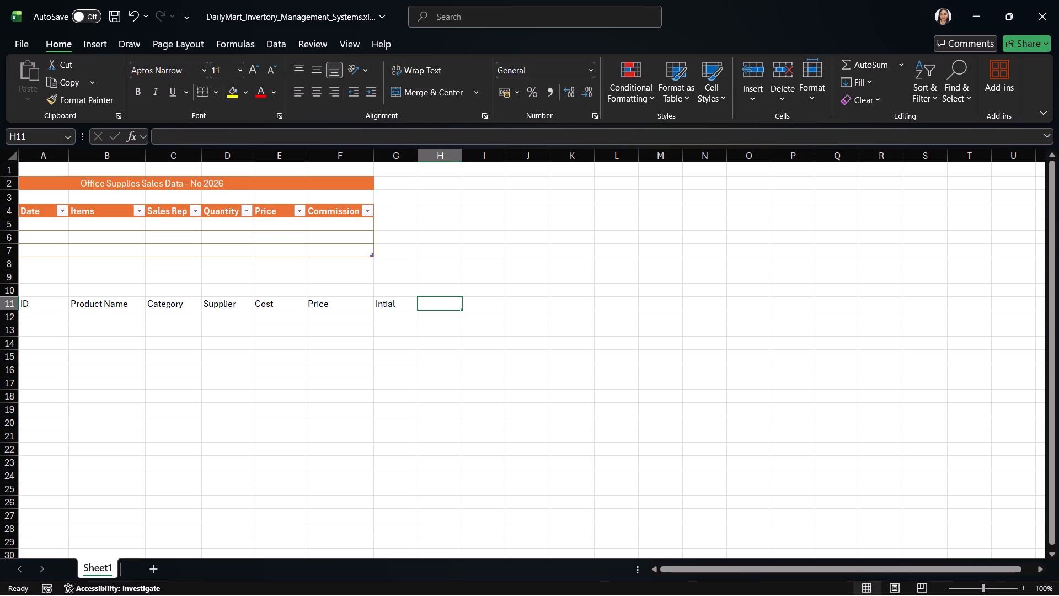
key("Right")
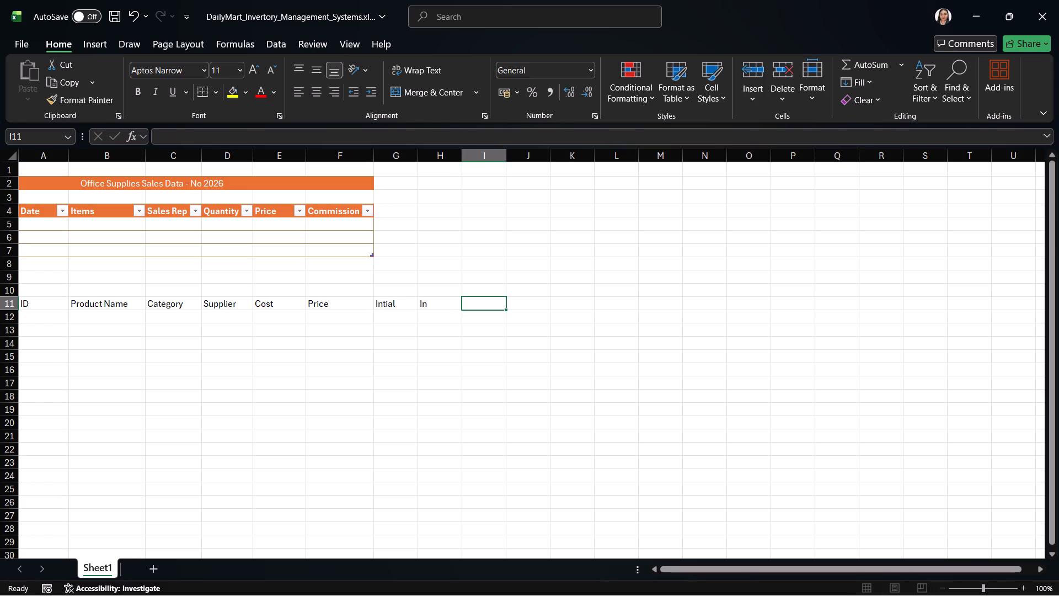
key("Right")
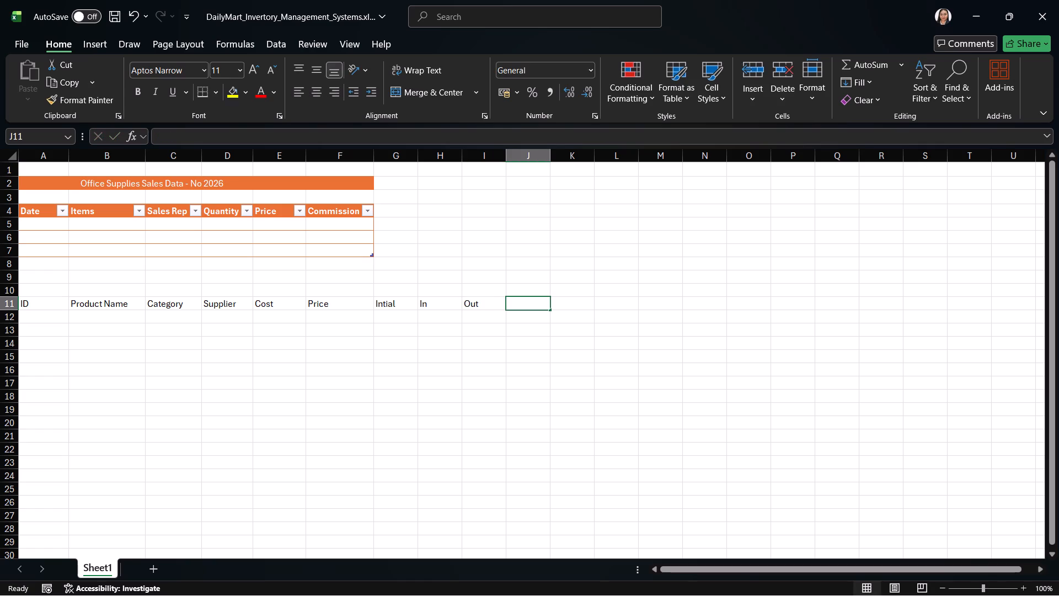
key("Down")
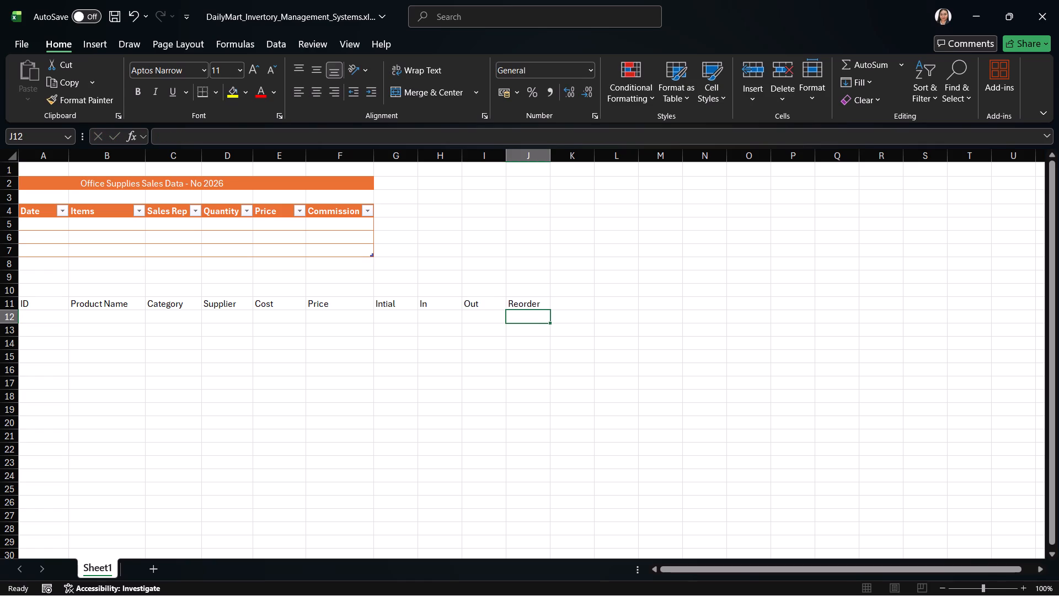
Apply the 40% - Accent3 cell style to the product list heading row, cells A11 to K11.
left_click_drag(568, 305, 66, 303)
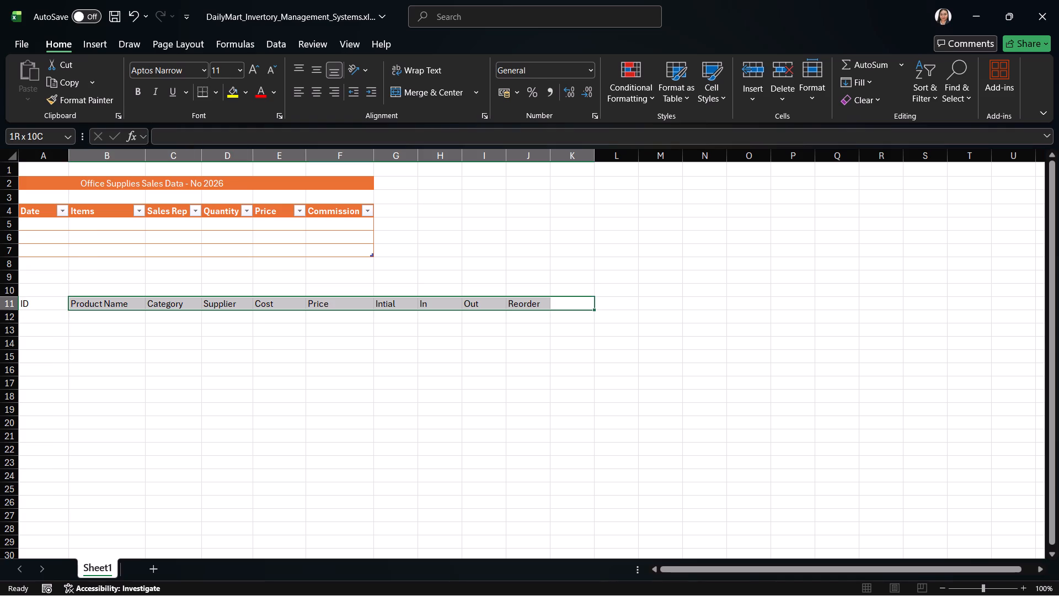
left_click_drag(66, 303, 36, 304)
left_click(708, 95)
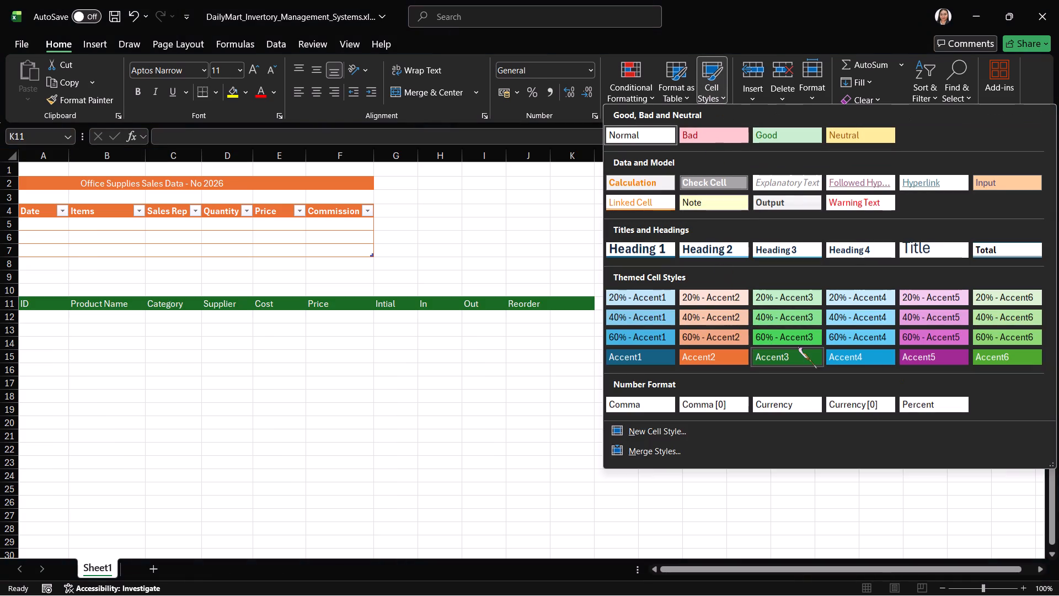
left_click(798, 320)
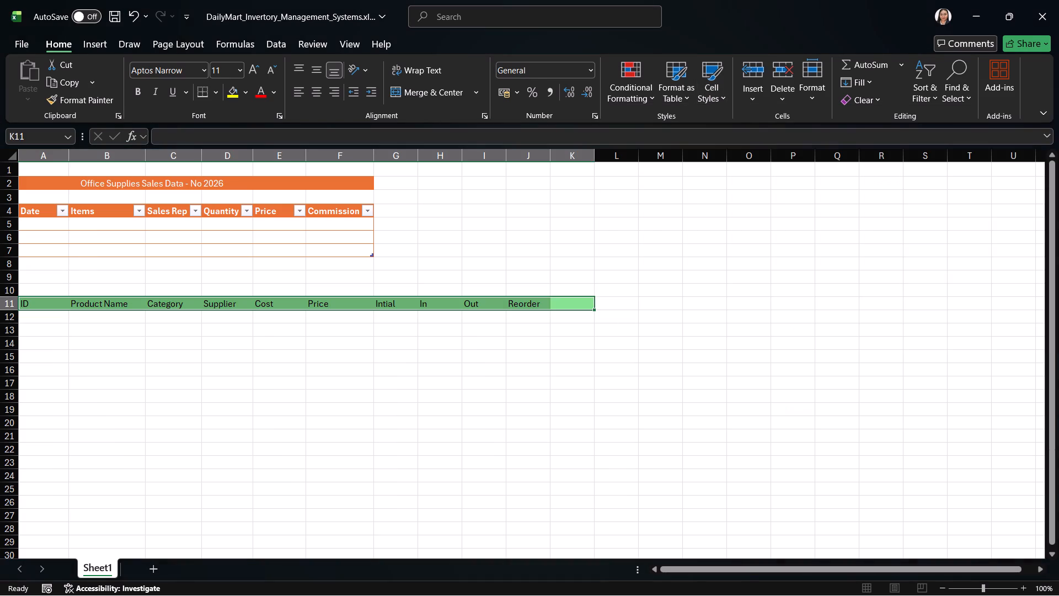
Enter the first product ID, P001, in cell A12.
left_click(62, 321)
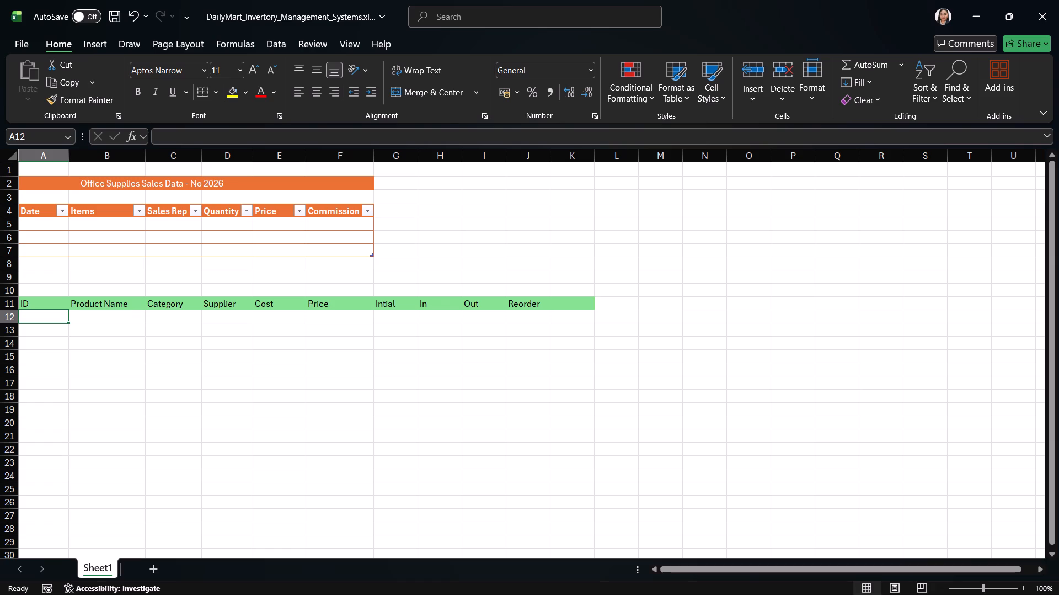
key("p")
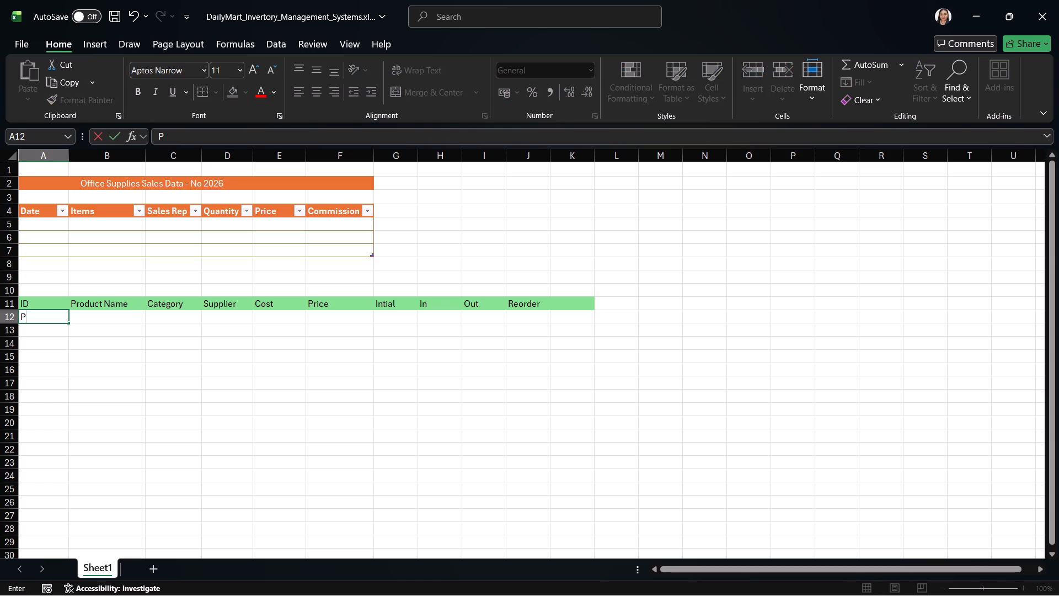
type("001")
left_click(66, 350)
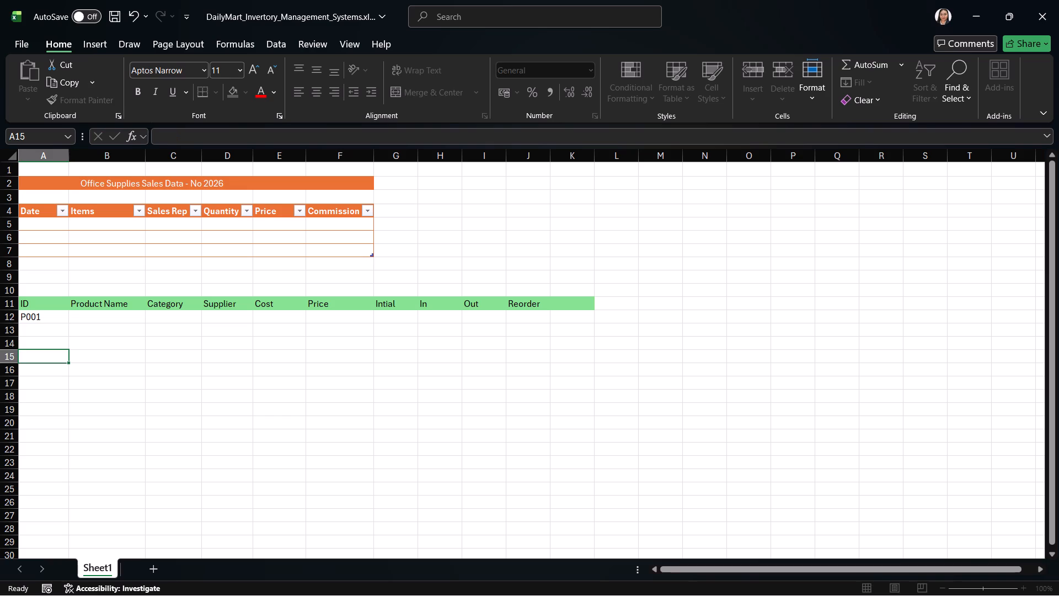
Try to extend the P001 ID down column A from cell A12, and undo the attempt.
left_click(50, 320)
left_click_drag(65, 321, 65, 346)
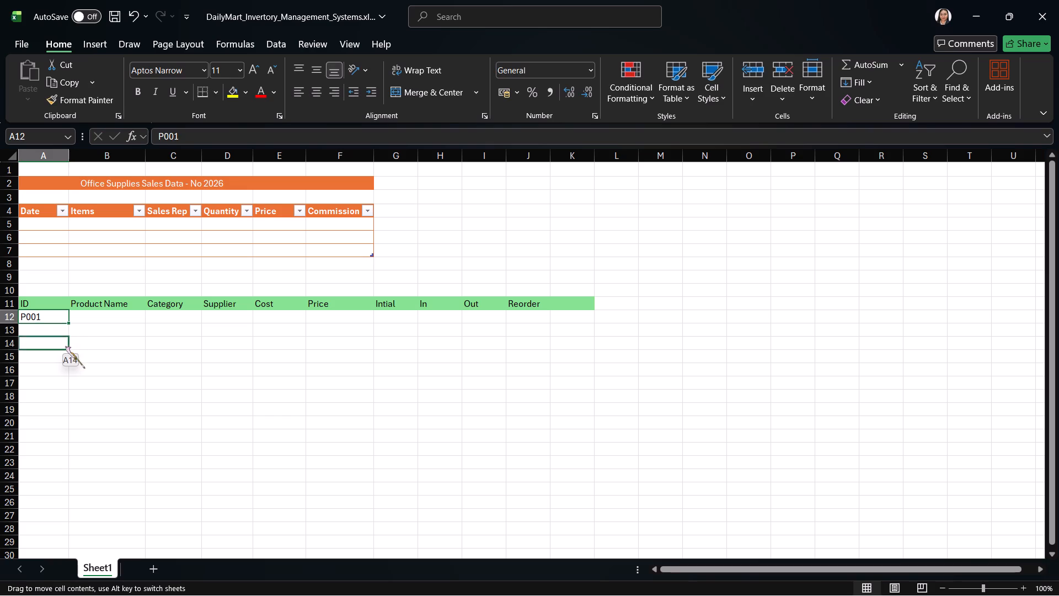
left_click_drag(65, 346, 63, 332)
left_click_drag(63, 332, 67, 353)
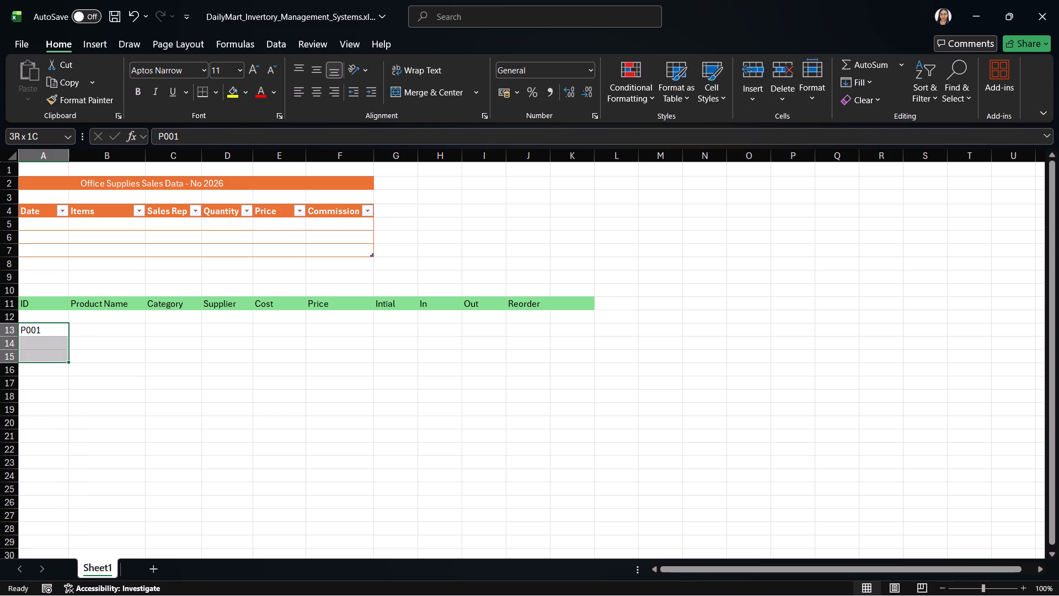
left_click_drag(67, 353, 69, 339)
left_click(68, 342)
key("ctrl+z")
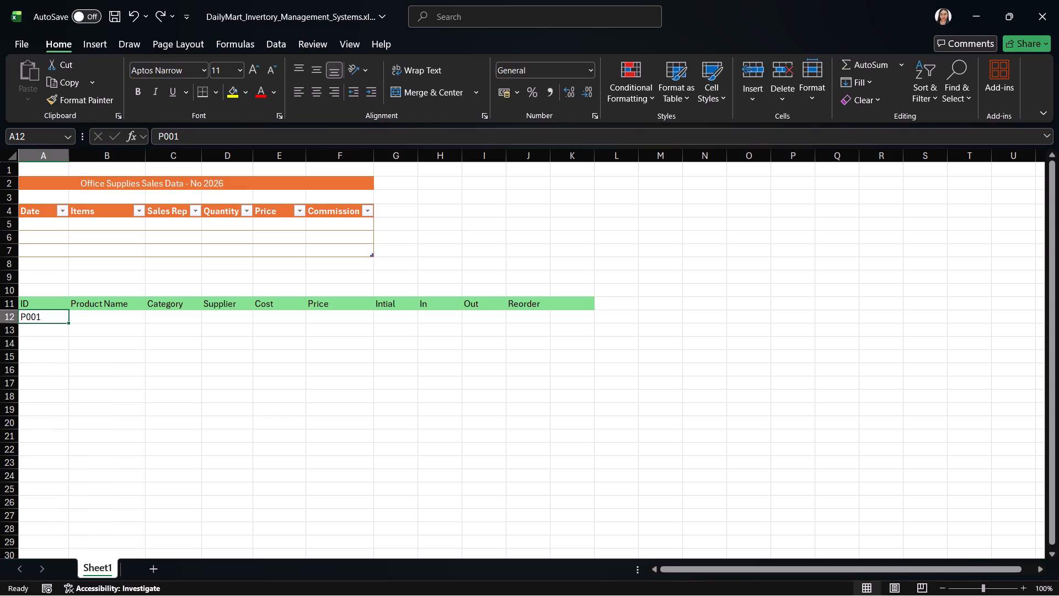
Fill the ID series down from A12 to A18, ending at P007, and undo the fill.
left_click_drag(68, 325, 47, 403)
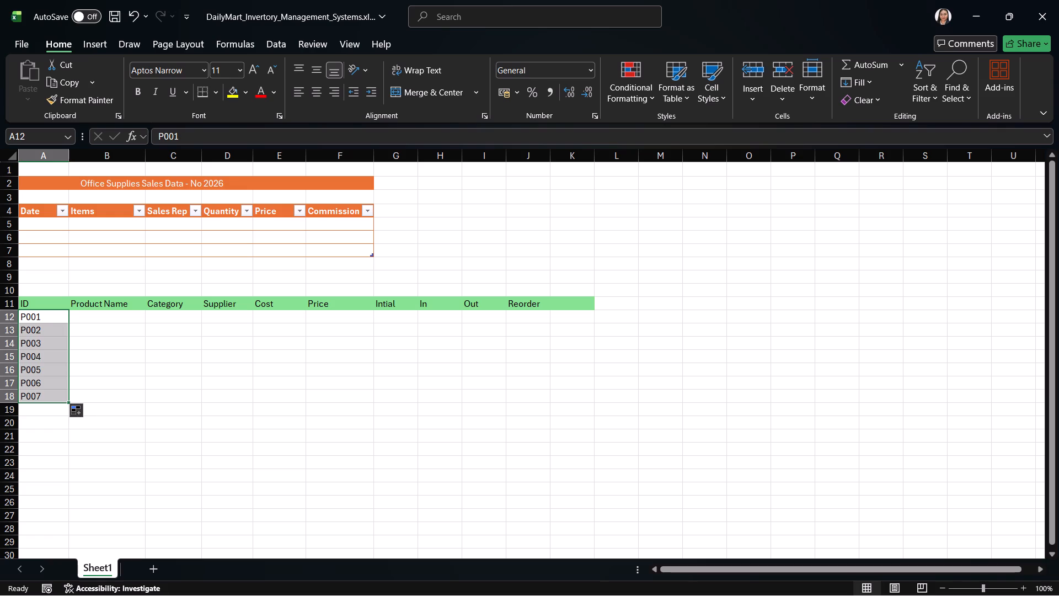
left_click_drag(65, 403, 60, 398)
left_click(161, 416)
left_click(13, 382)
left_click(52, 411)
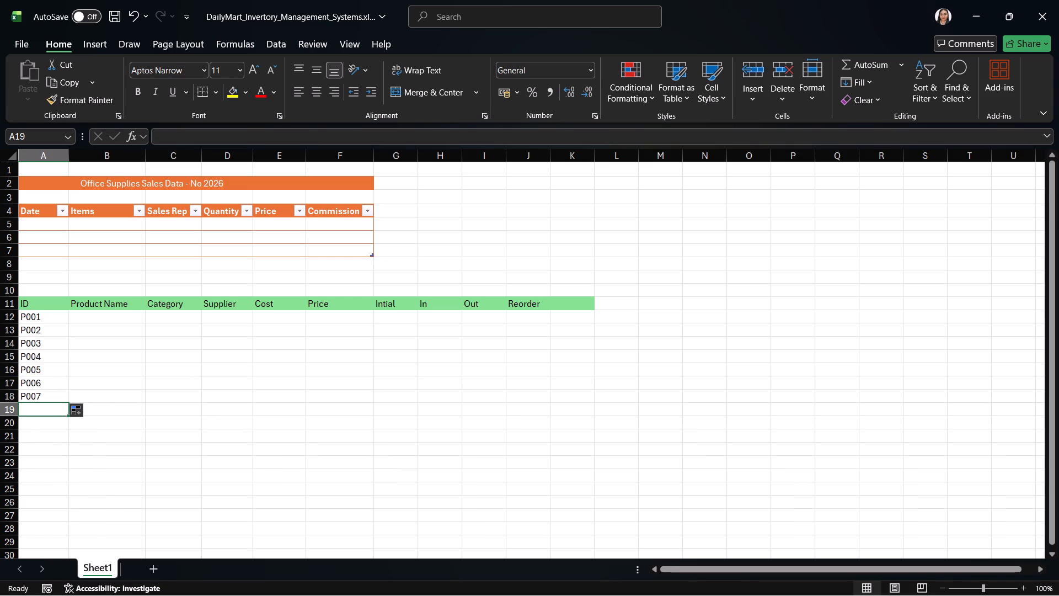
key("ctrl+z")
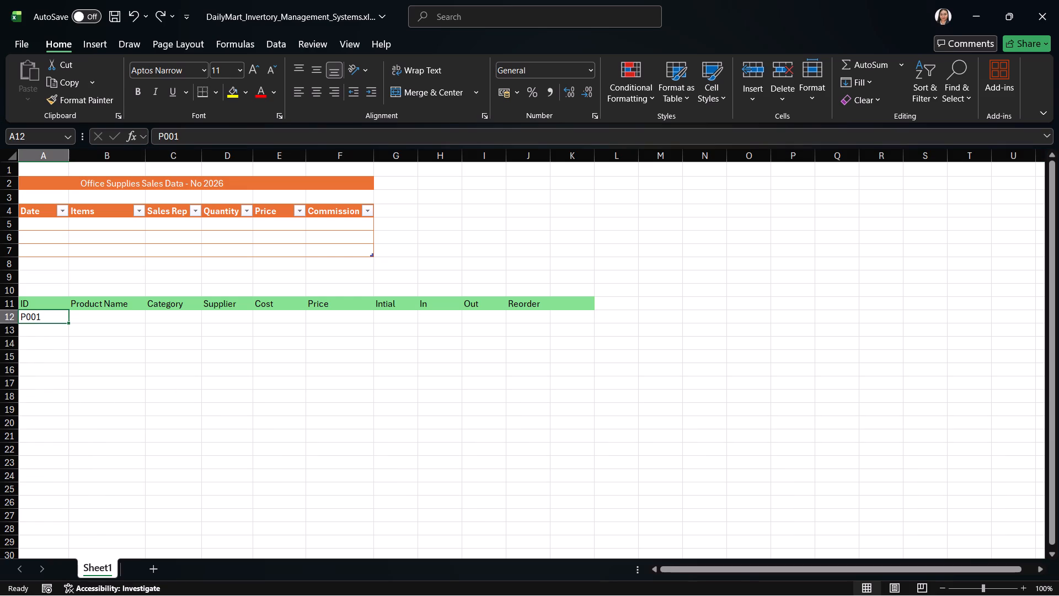
Fill the product ID series down from P001 in A12 to P030 in A41.
left_click_drag(67, 320, 56, 483)
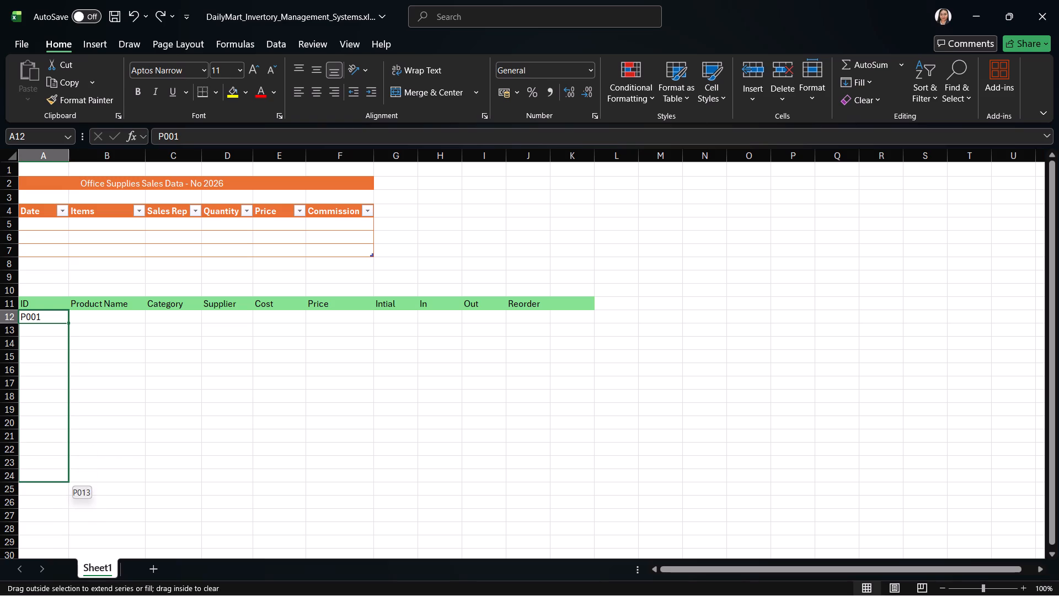
left_click_drag(56, 483, 45, 246)
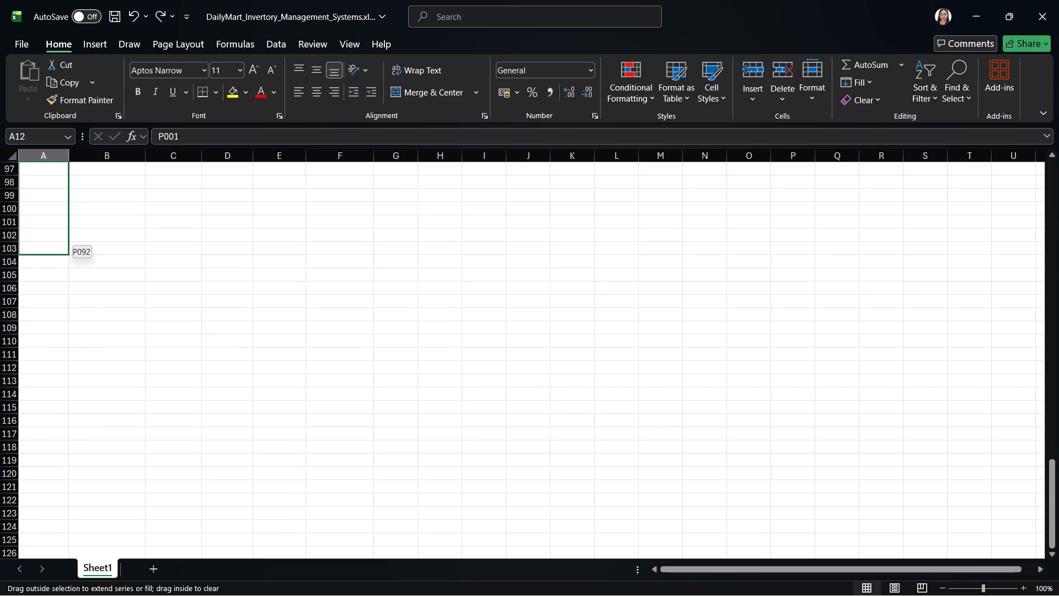
left_click_drag(45, 246, 38, 217)
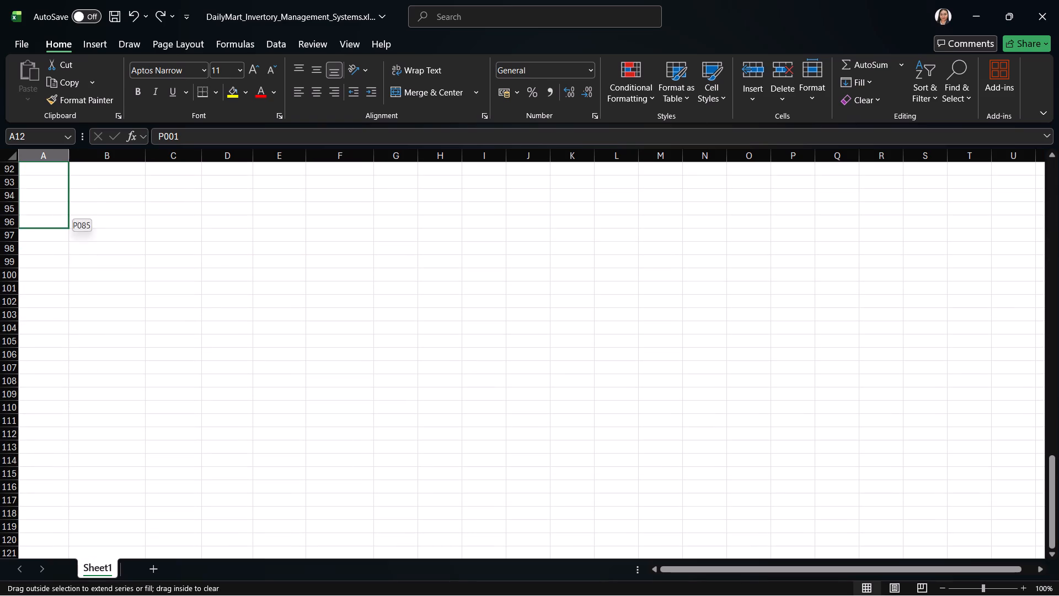
left_click_drag(38, 217, 39, 158)
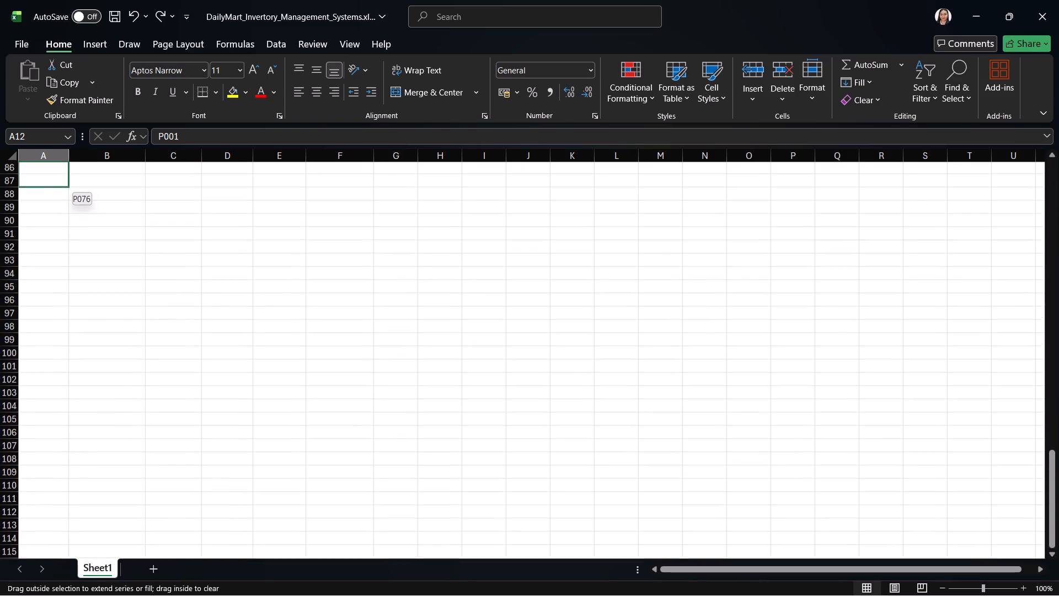
left_click_drag(39, 158, 23, 372)
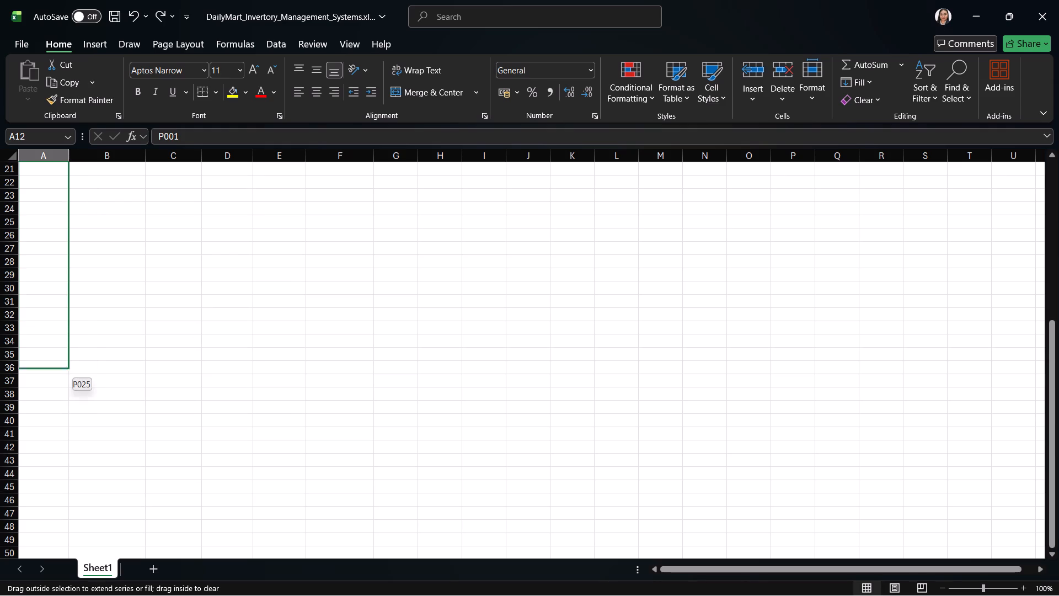
left_click_drag(23, 372, 29, 418)
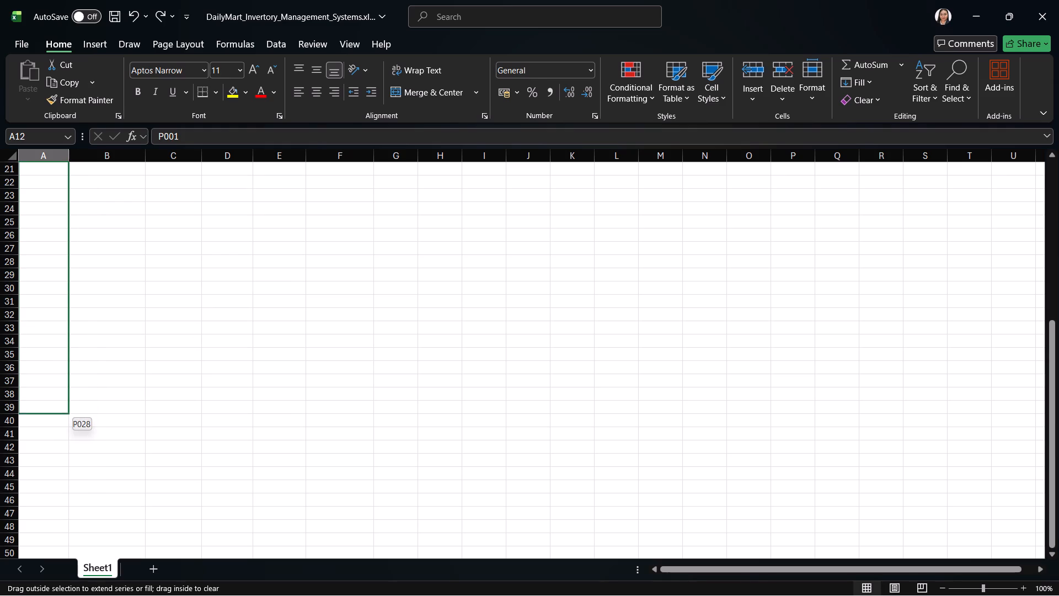
left_click_drag(29, 418, 31, 429)
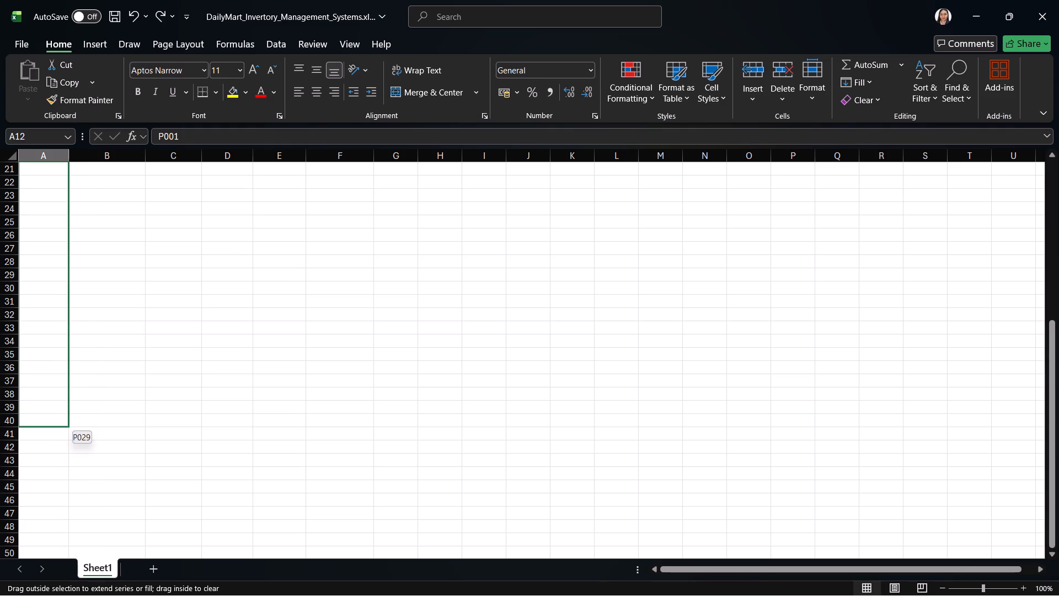
left_click_drag(31, 429, 31, 436)
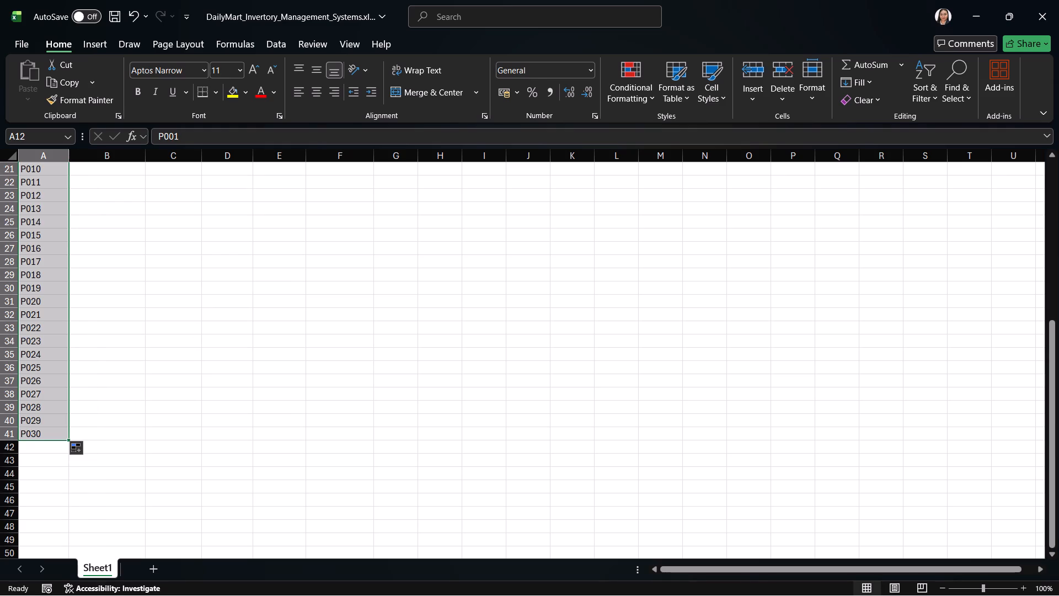
left_click(257, 307)
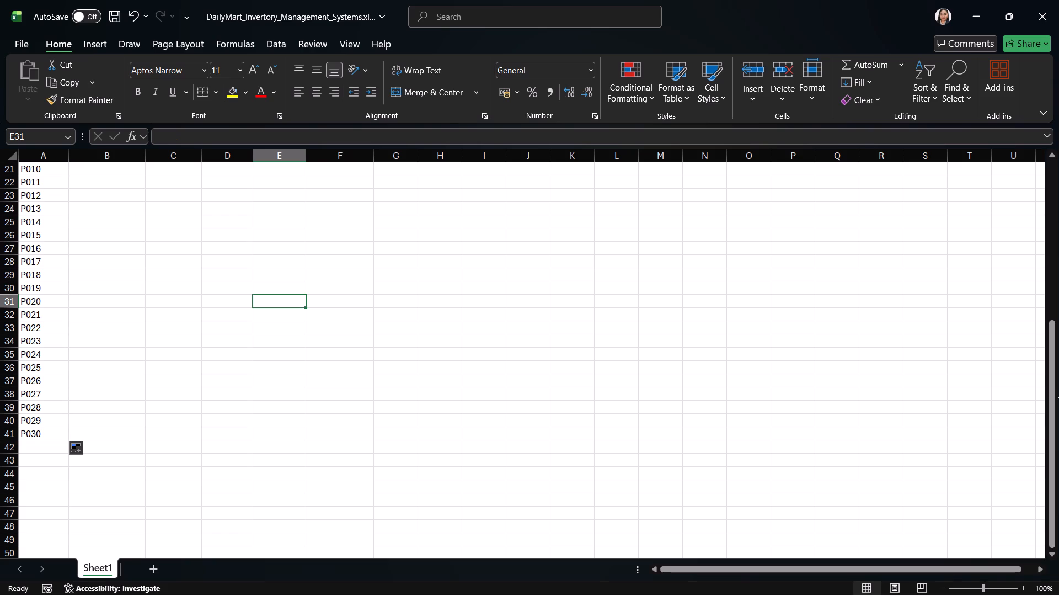
left_click_drag(1053, 386, 1058, 240)
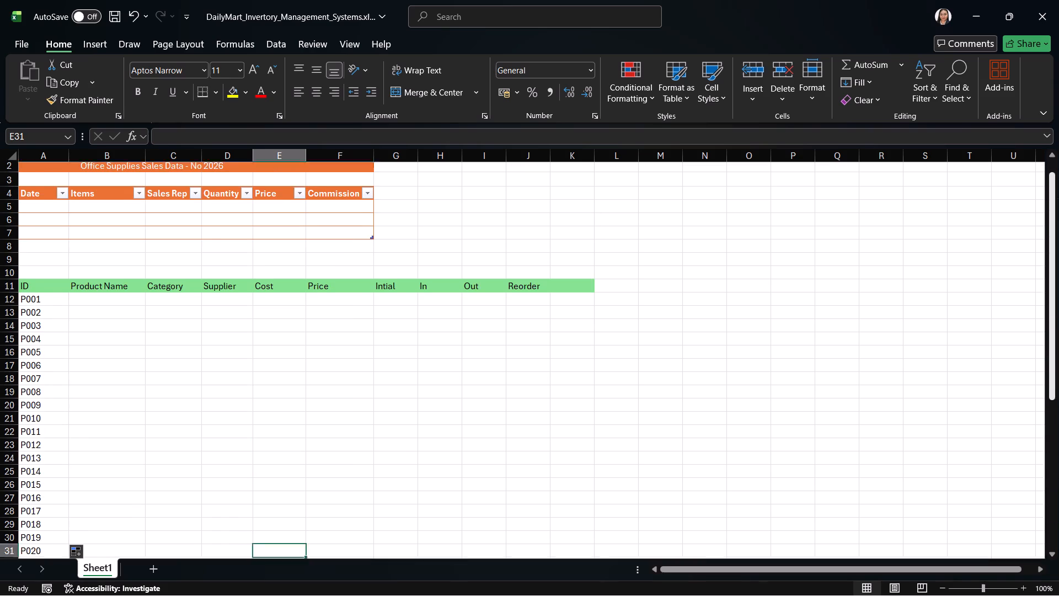
left_click_drag(1058, 240, 1058, 259)
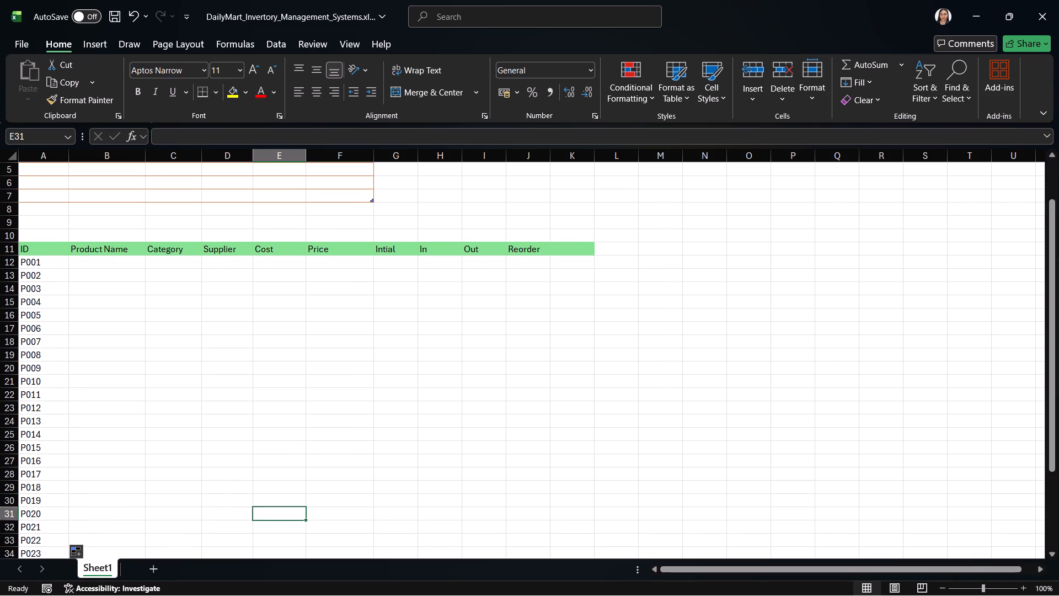